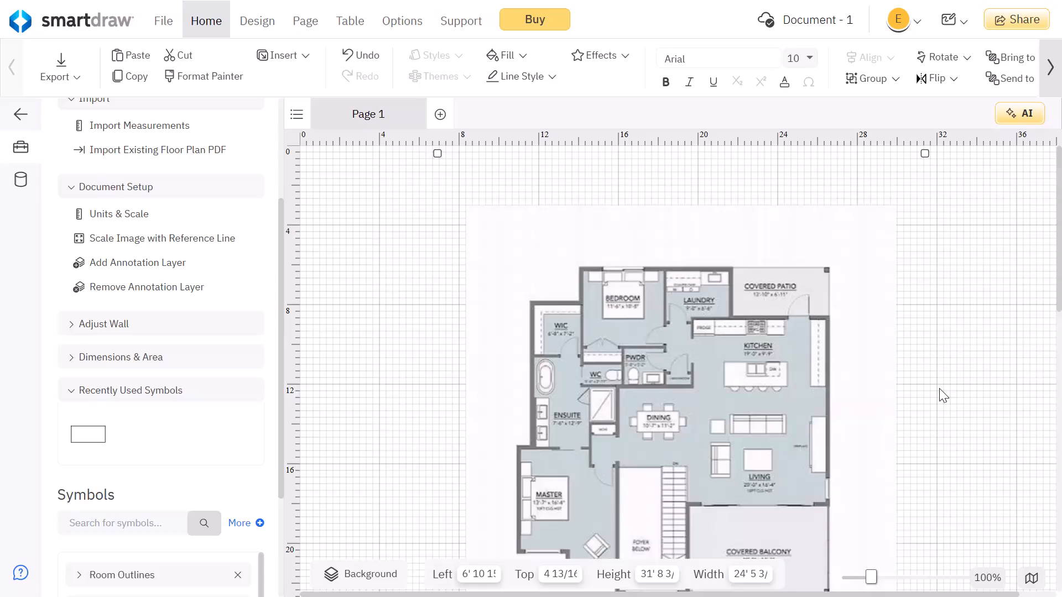
Rename Layer-1 as Walls in the layer manager and make it the active layer.
scroll(939, 388, down, 2)
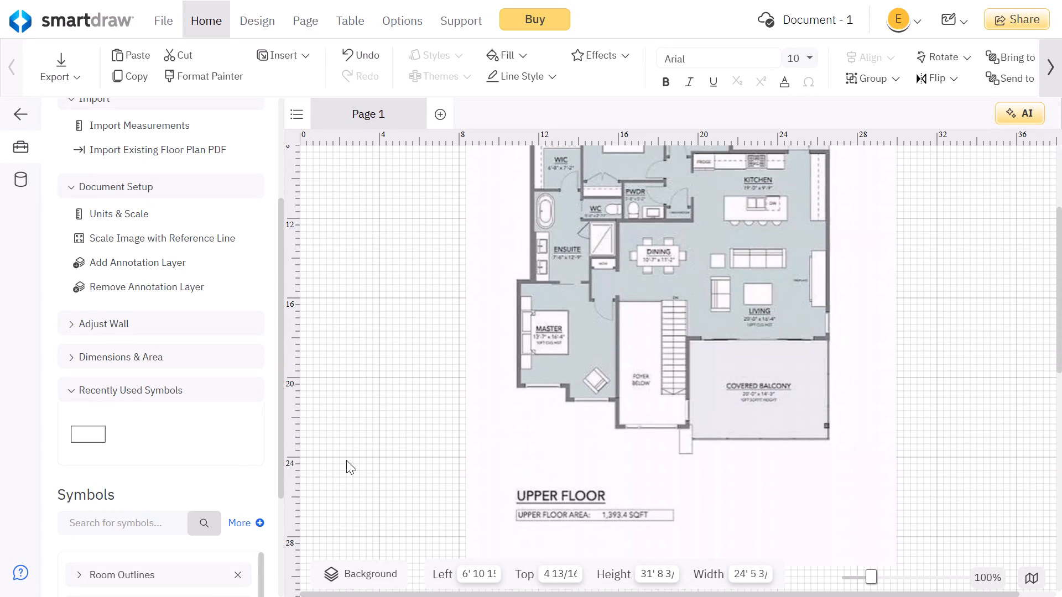
click(389, 573)
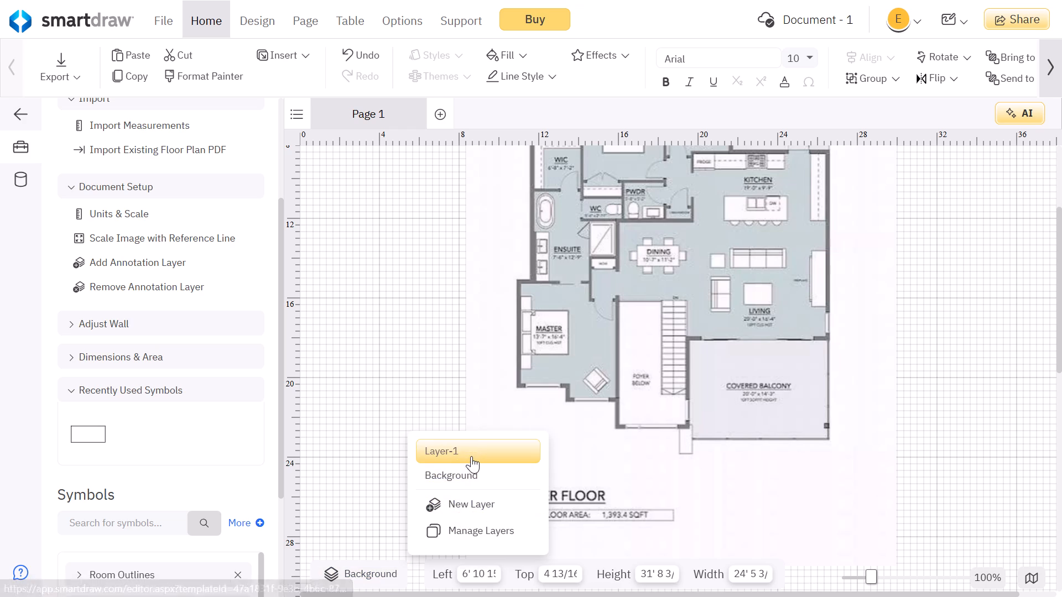
click(482, 527)
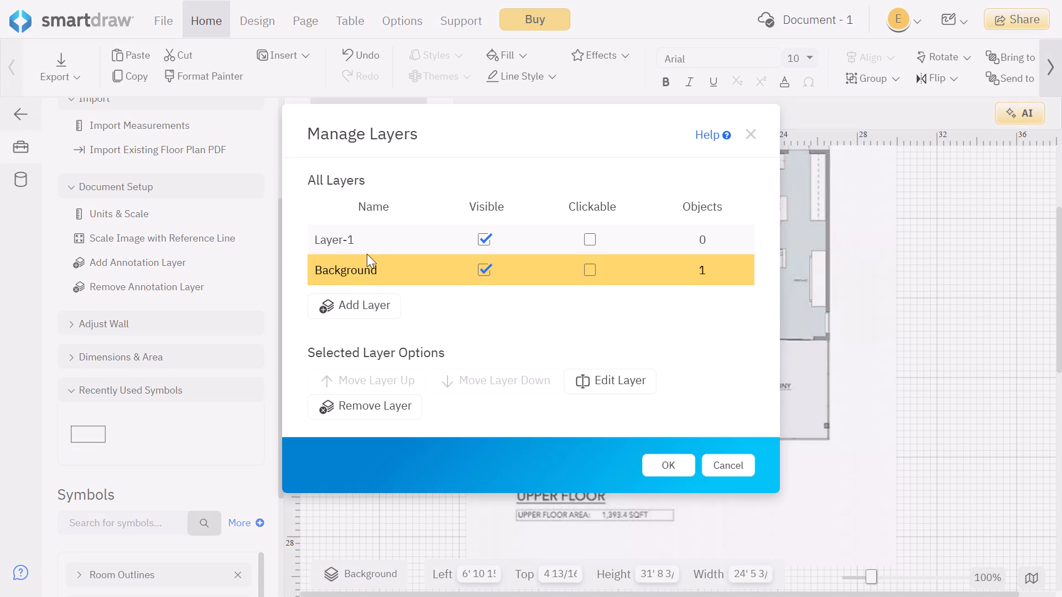
click(374, 239)
key(w)
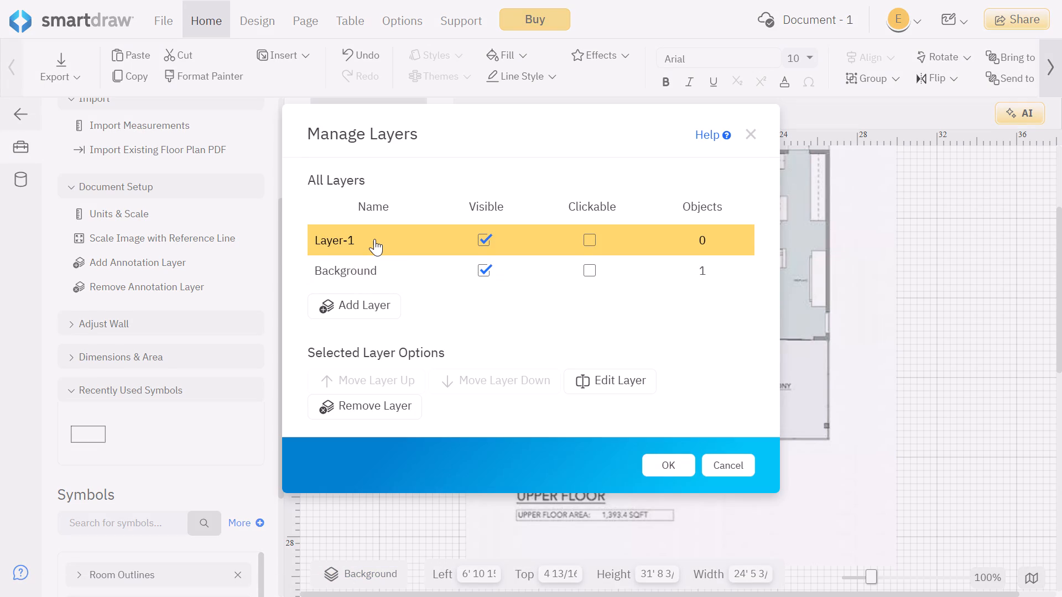
click(632, 391)
text(walls)
key(BackSpace)
key(BackSpace)
key(BackSpace)
key(BackSpace)
key(BackSpace)
key(BackSpace)
key(BackSpace)
key(BackSpace)
key(BackSpace)
key(BackSpace)
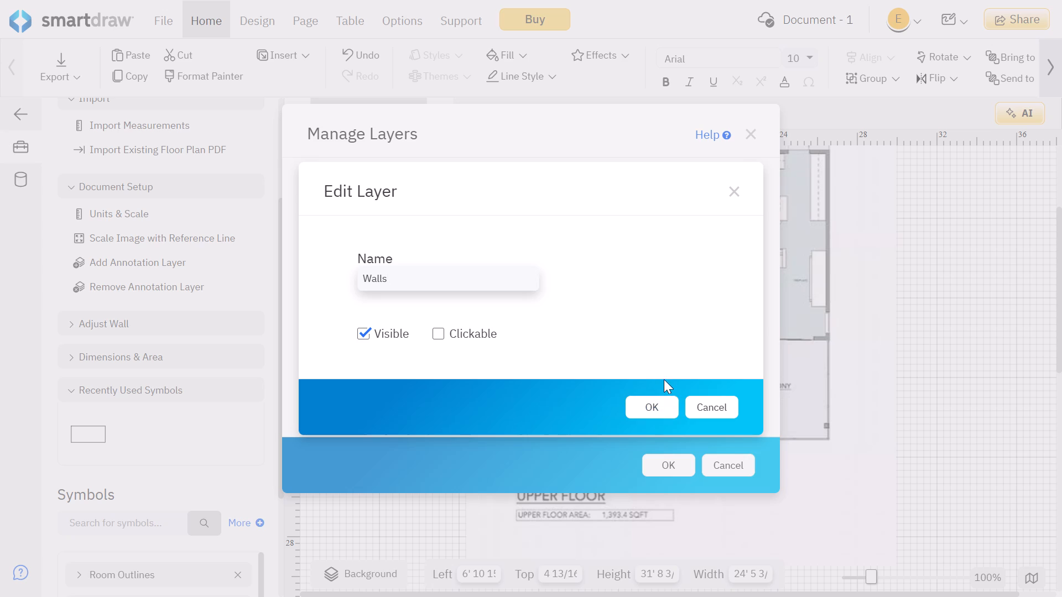
click(653, 411)
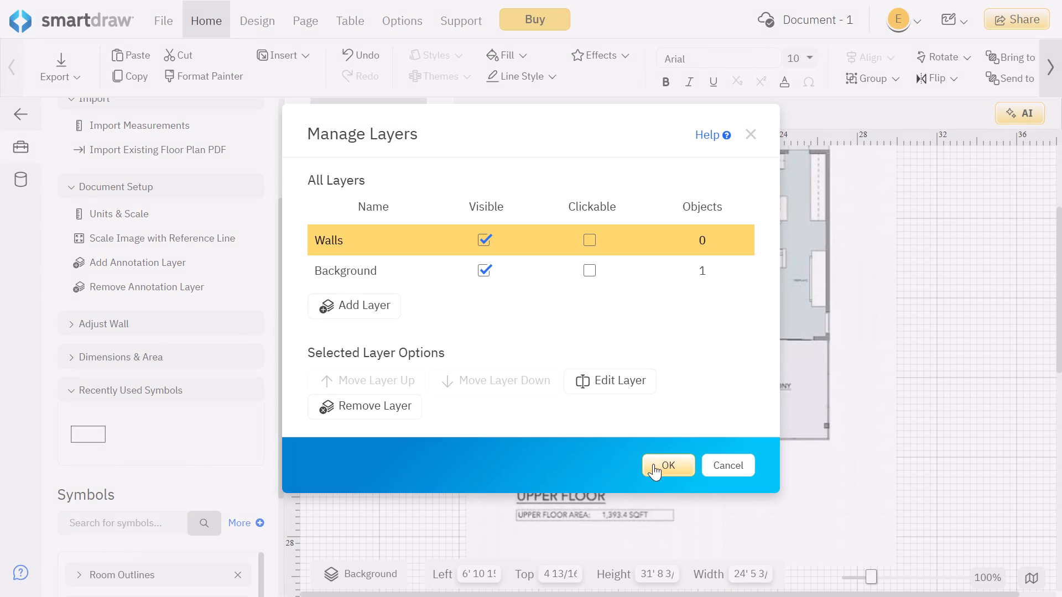
click(653, 457)
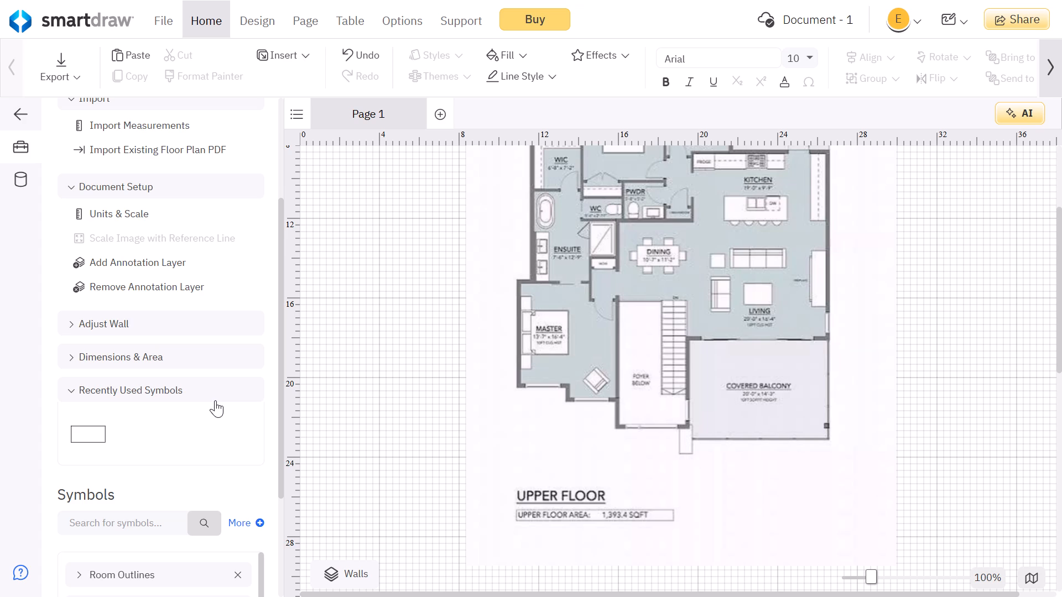
Switch to a new browser tab, search the web for Cad and look through the results.
scroll(488, 377, up, 2)
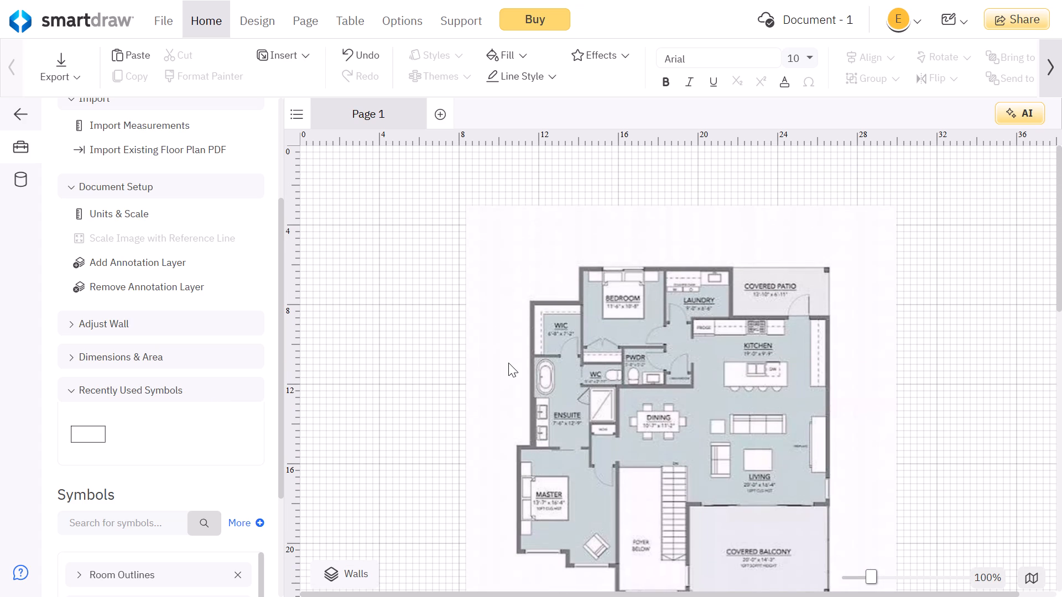
click(538, 63)
click(809, 7)
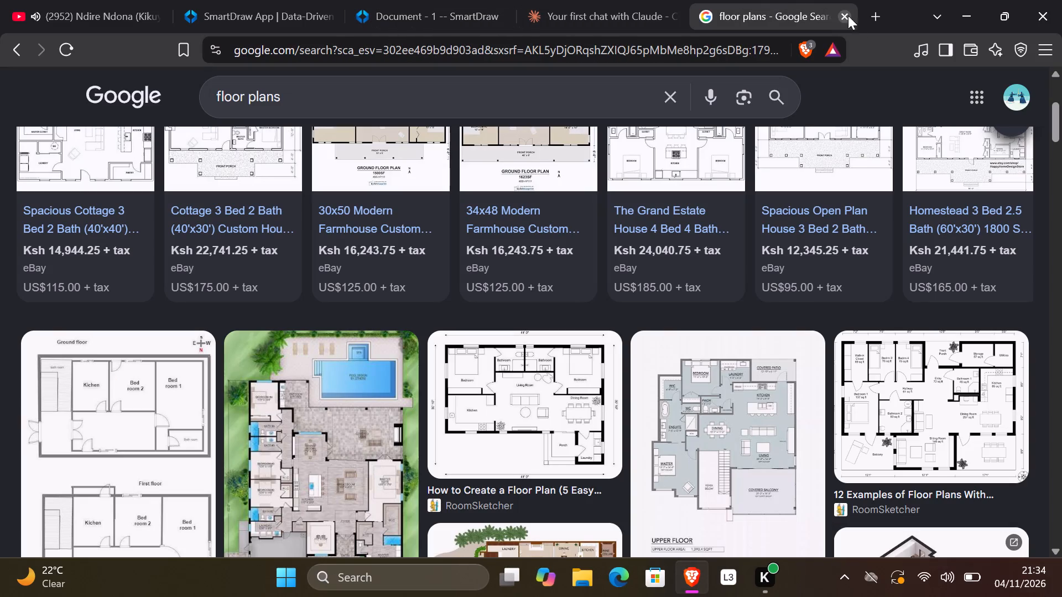
click(875, 25)
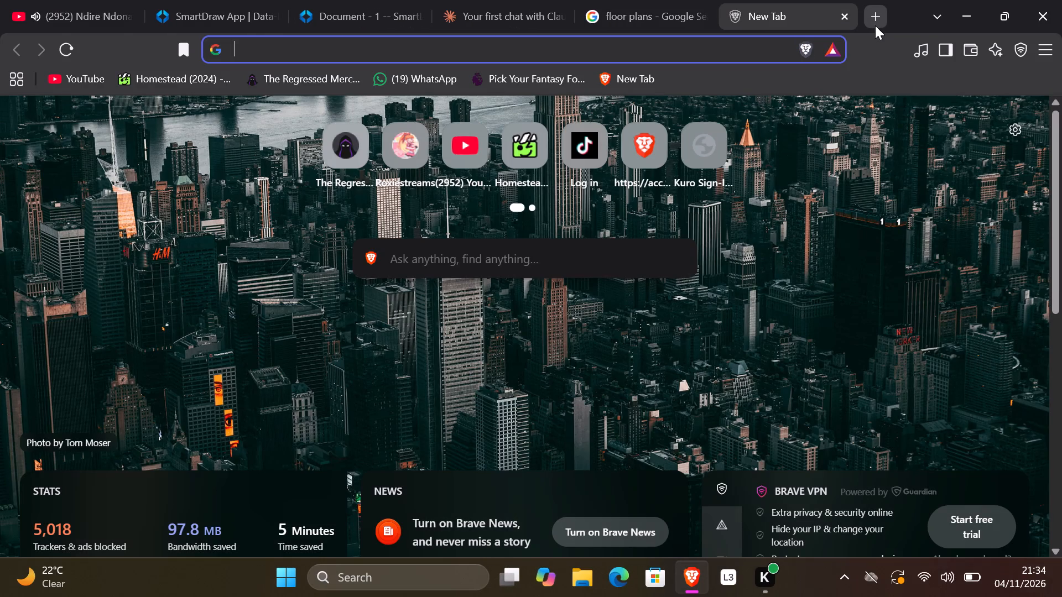
text(ad)
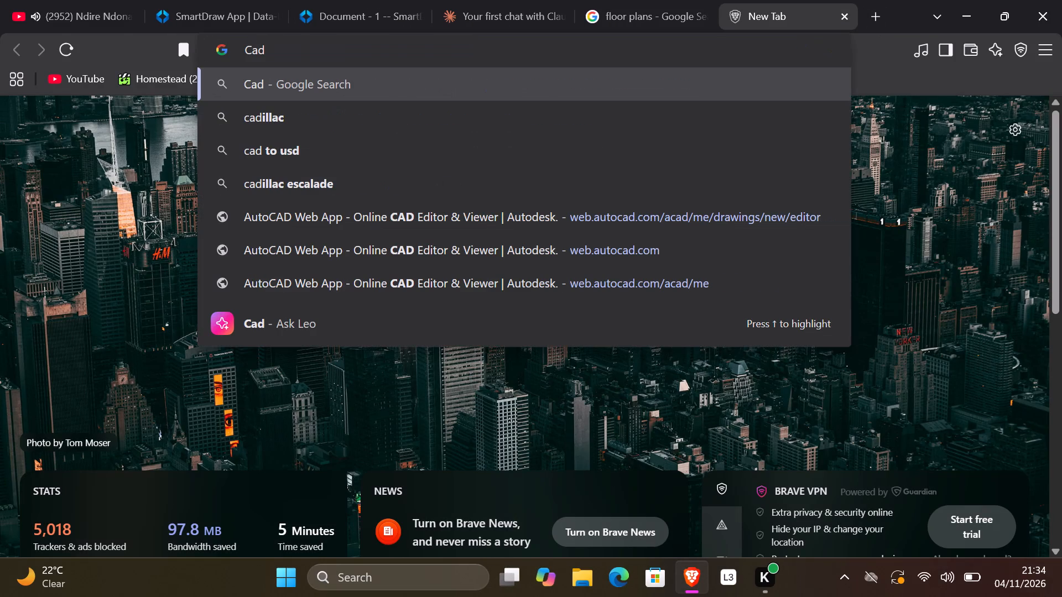
key(Return)
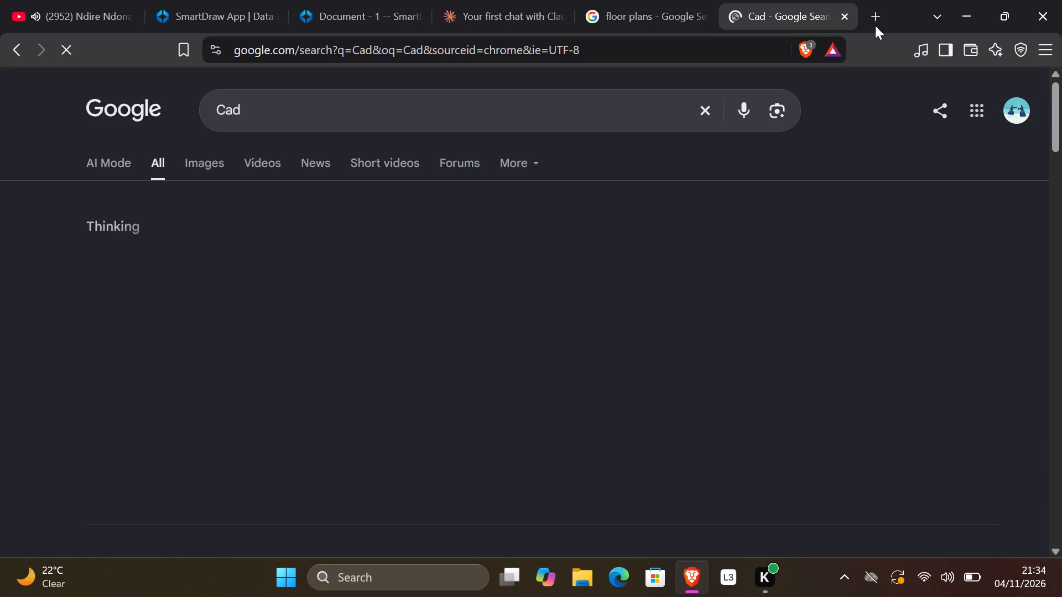
scroll(854, 54, down, 4)
scroll(752, 196, down, 3)
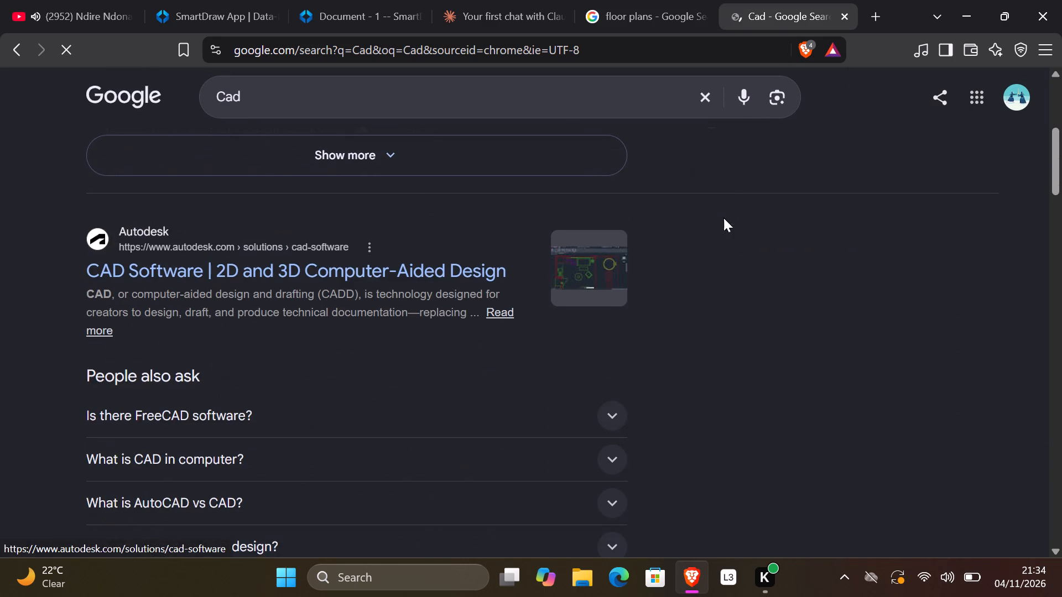
scroll(681, 245, down, 12)
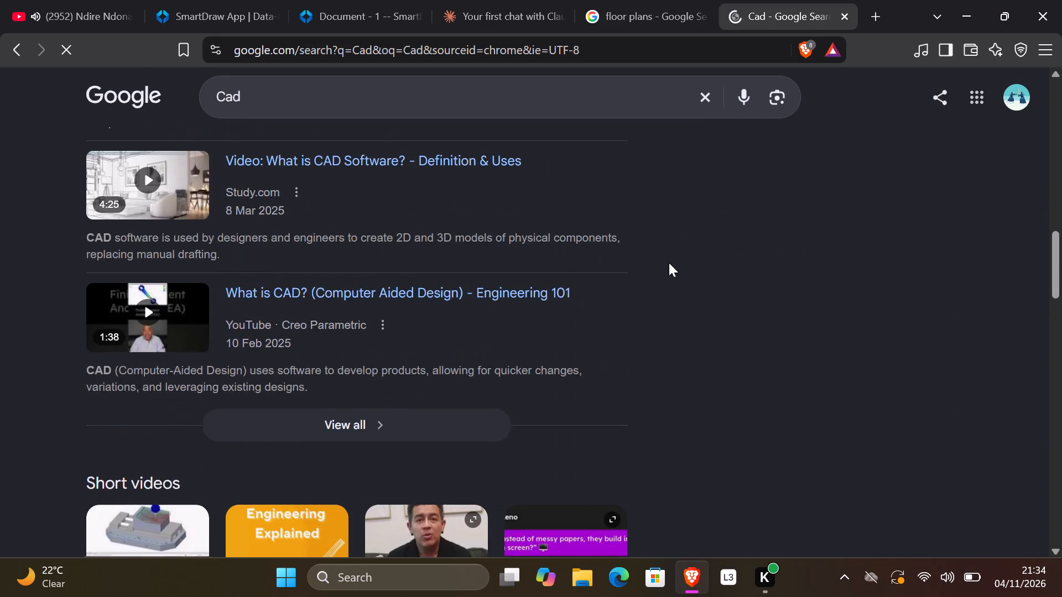
scroll(669, 263, down, 5)
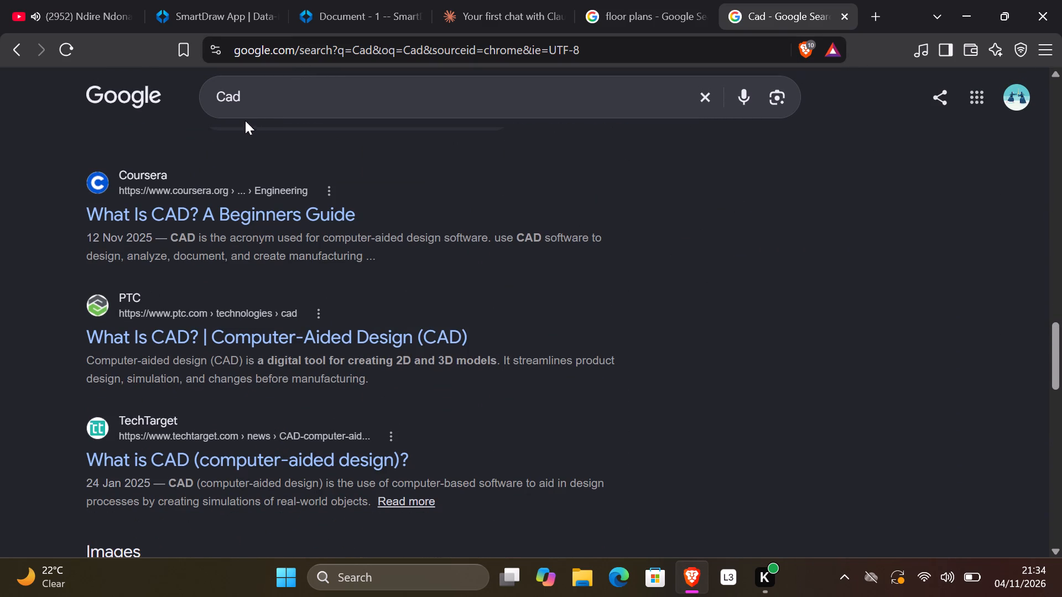
Search the web for Fress Cad.
click(219, 94)
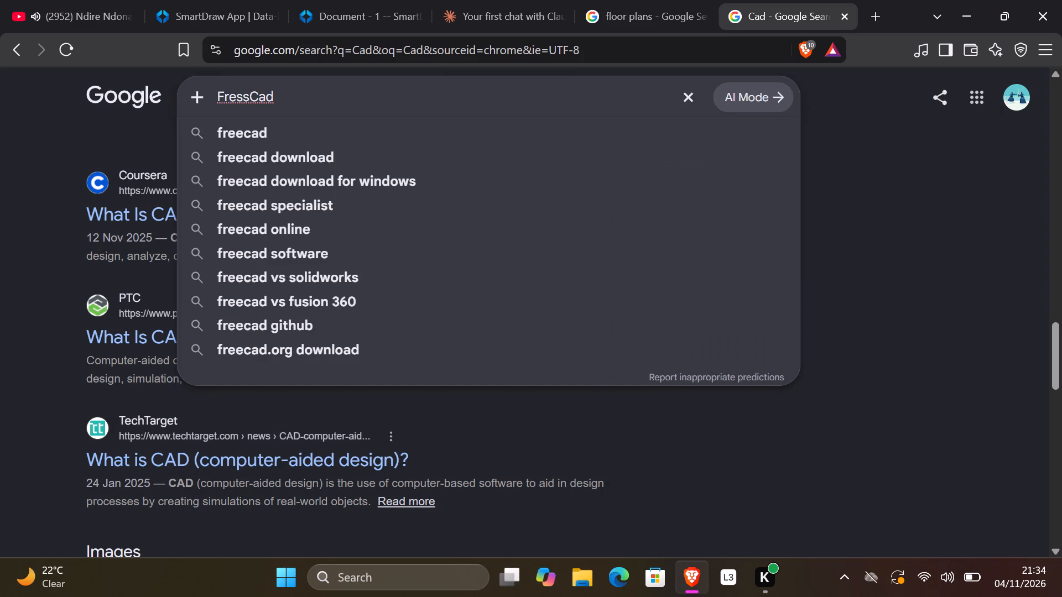
key(space)
key(Return)
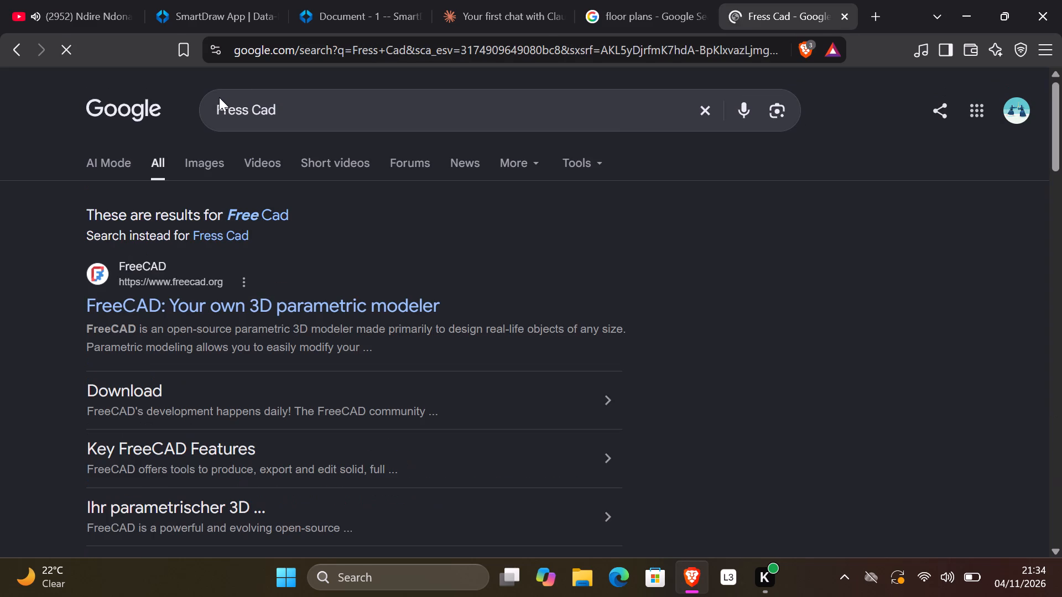
Open the official FreeCAD website from the results and look through its home page.
click(243, 305)
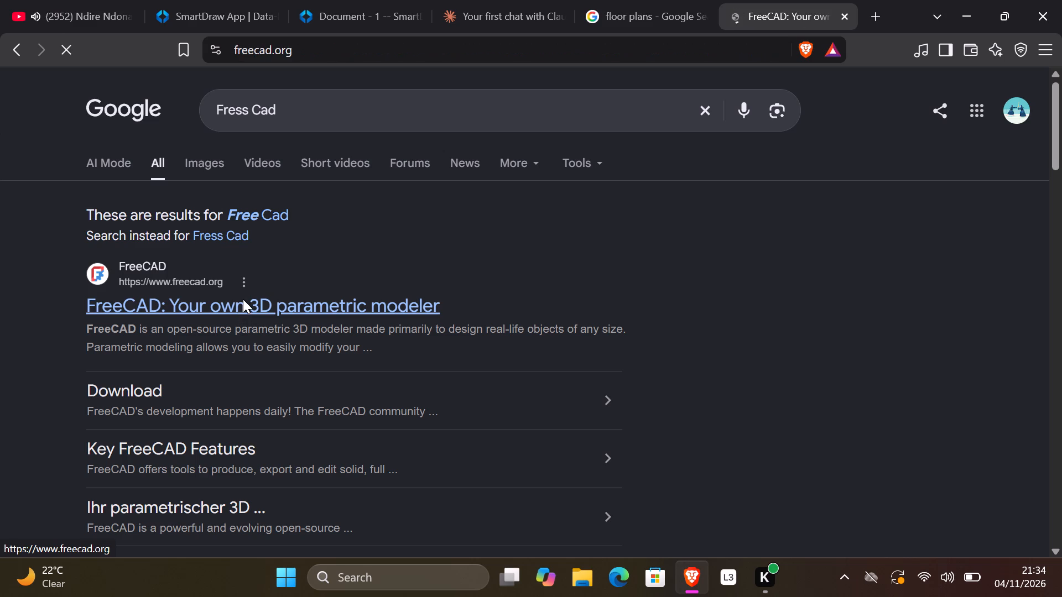
scroll(466, 273, down, 1)
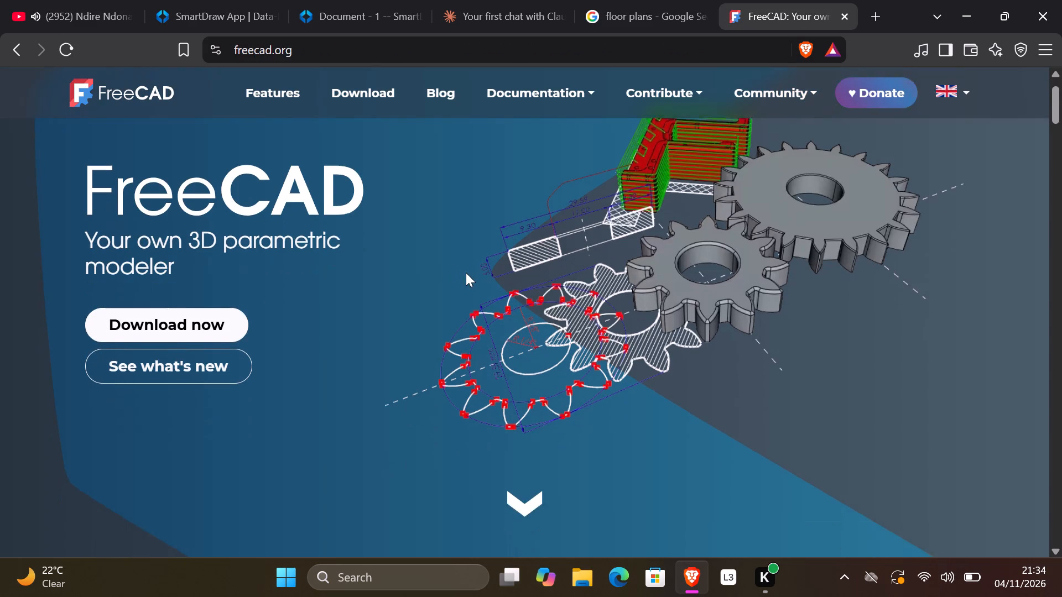
scroll(415, 313, down, 8)
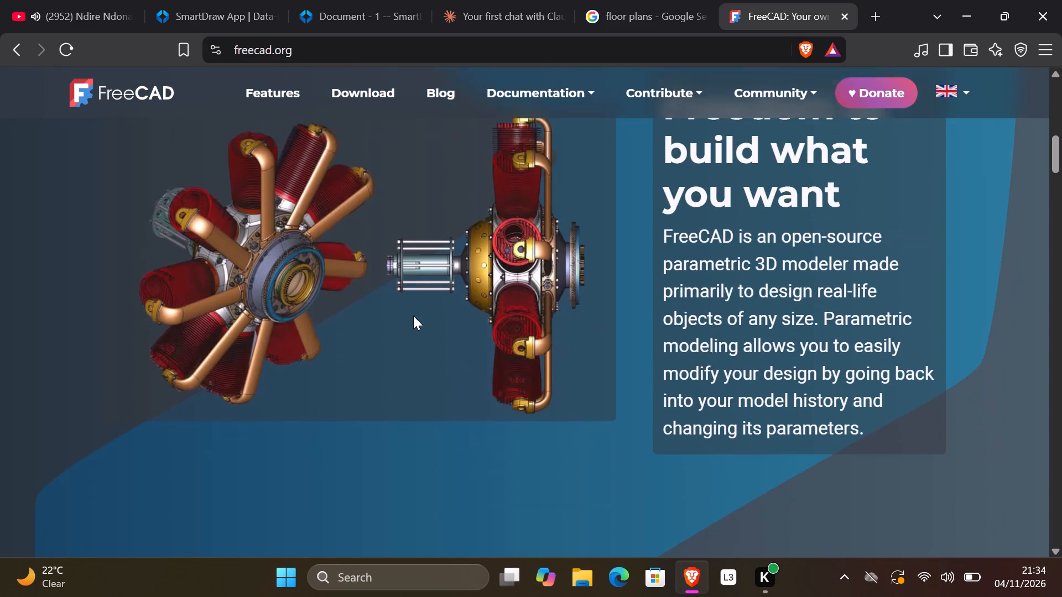
scroll(413, 316, down, 5)
scroll(413, 318, up, 17)
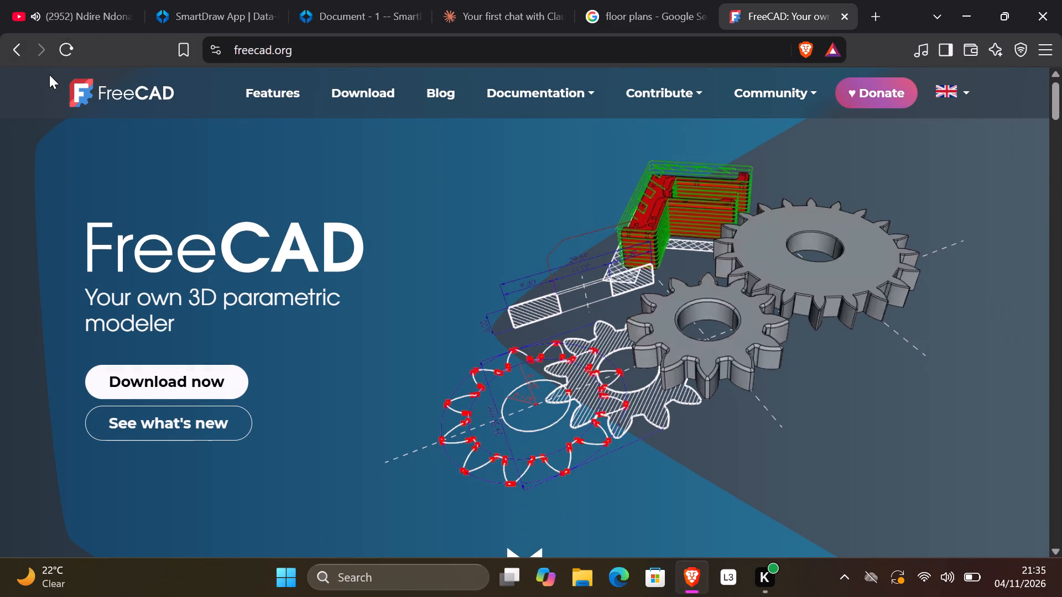
Go back to the search results, open the SourceForge FreeCAD download page and look through it.
click(25, 54)
scroll(221, 208, down, 10)
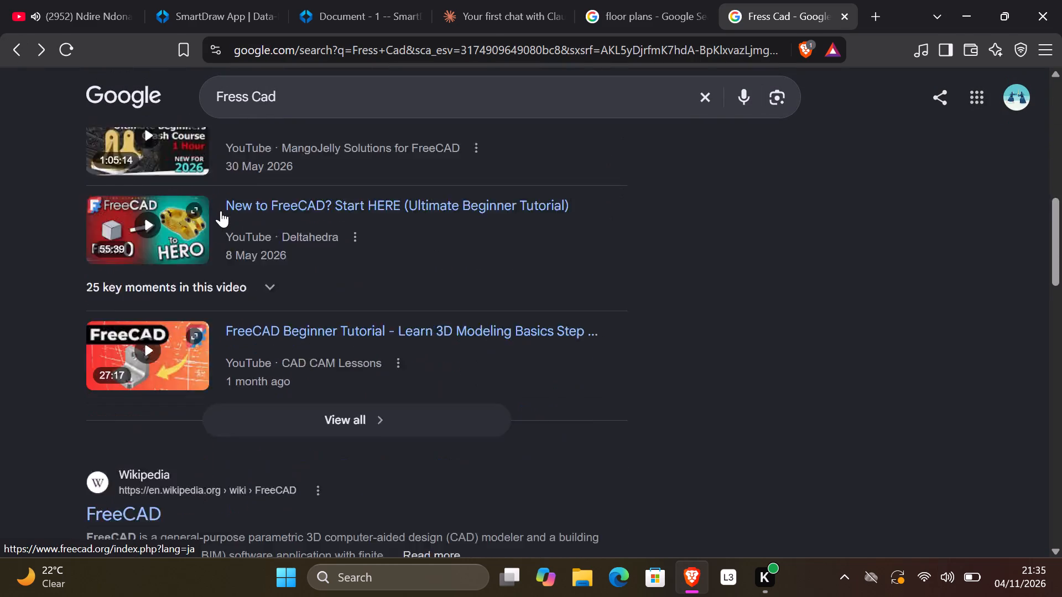
scroll(221, 211, up, 2)
scroll(221, 211, down, 10)
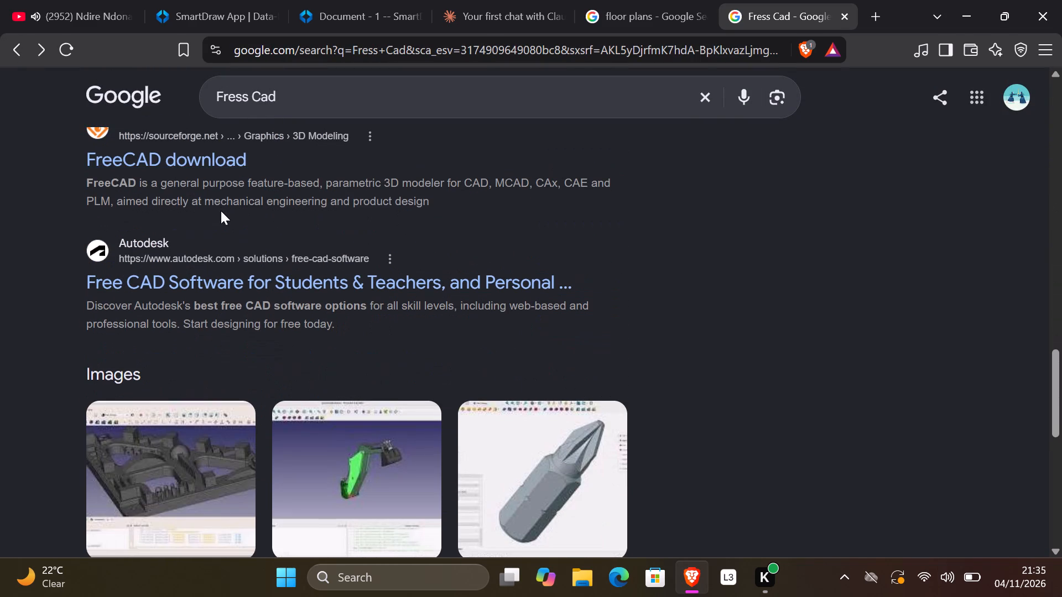
scroll(218, 213, up, 2)
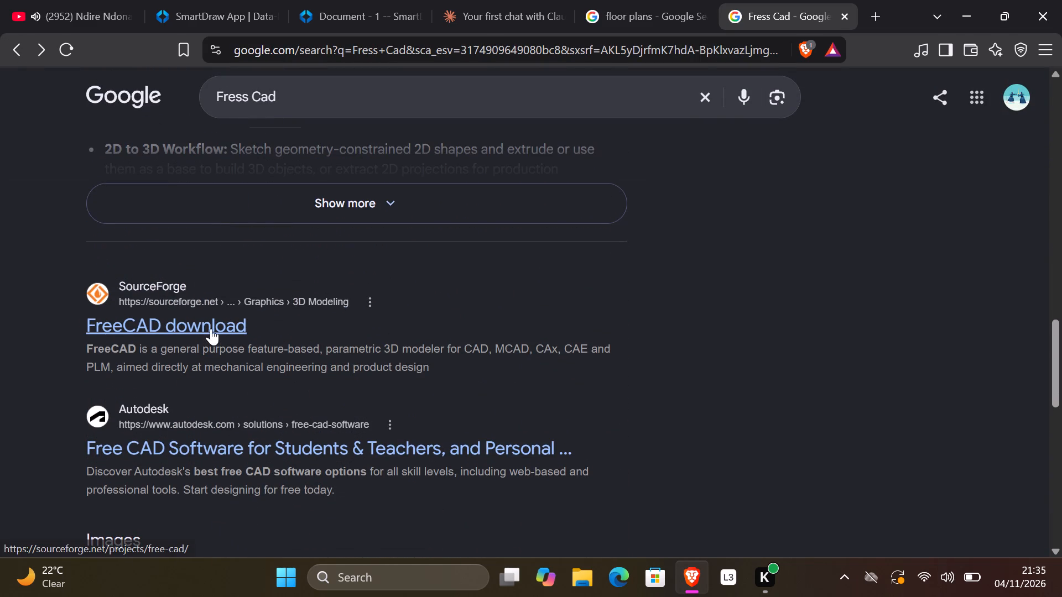
click(211, 326)
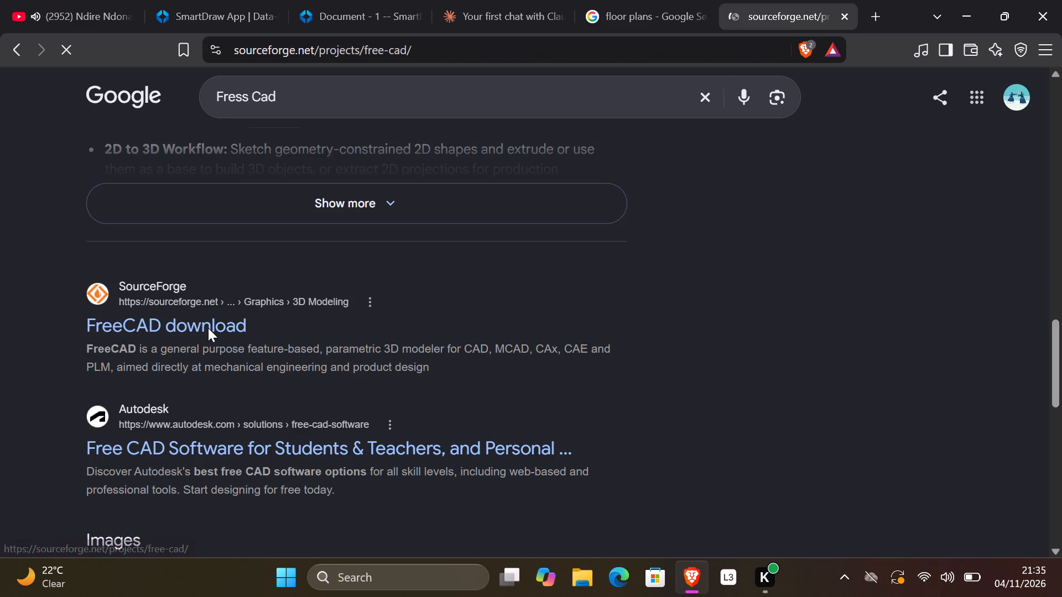
scroll(229, 298, down, 5)
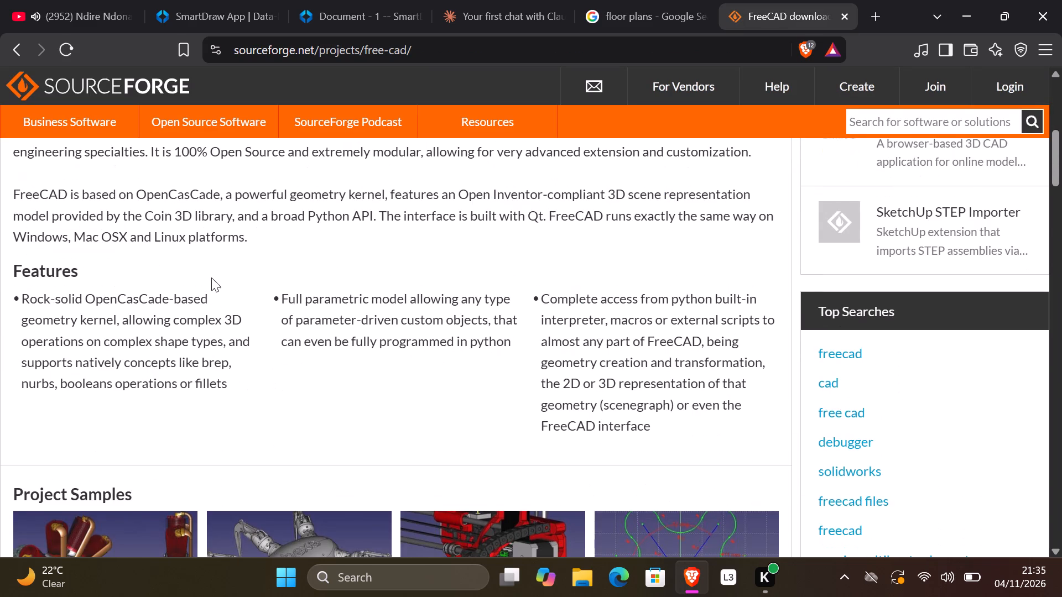
scroll(202, 269, down, 4)
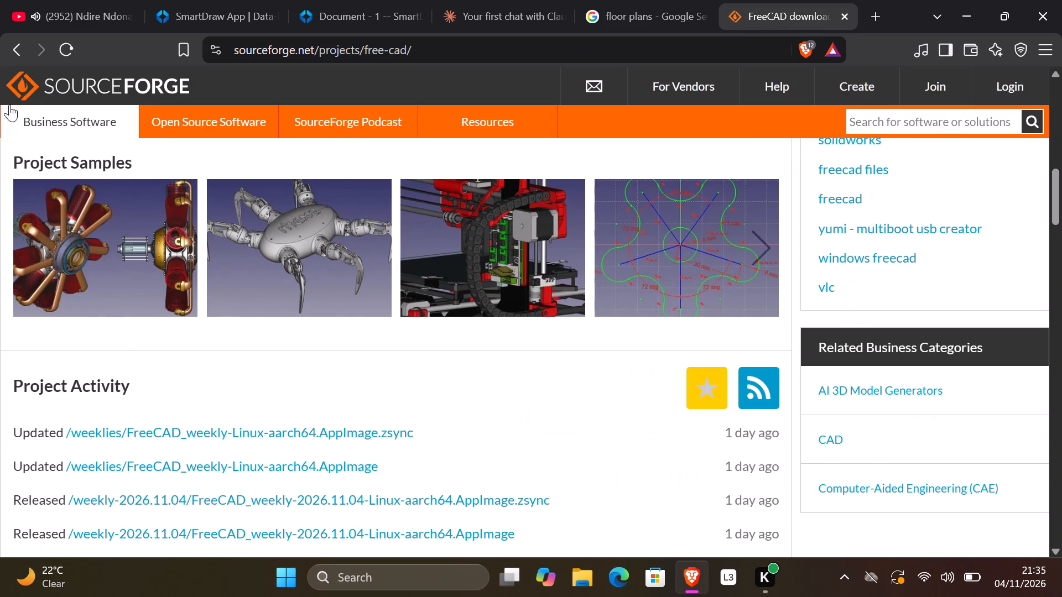
Return to the search results and look through the remaining FreeCAD entries and related searches.
click(24, 49)
scroll(363, 292, down, 11)
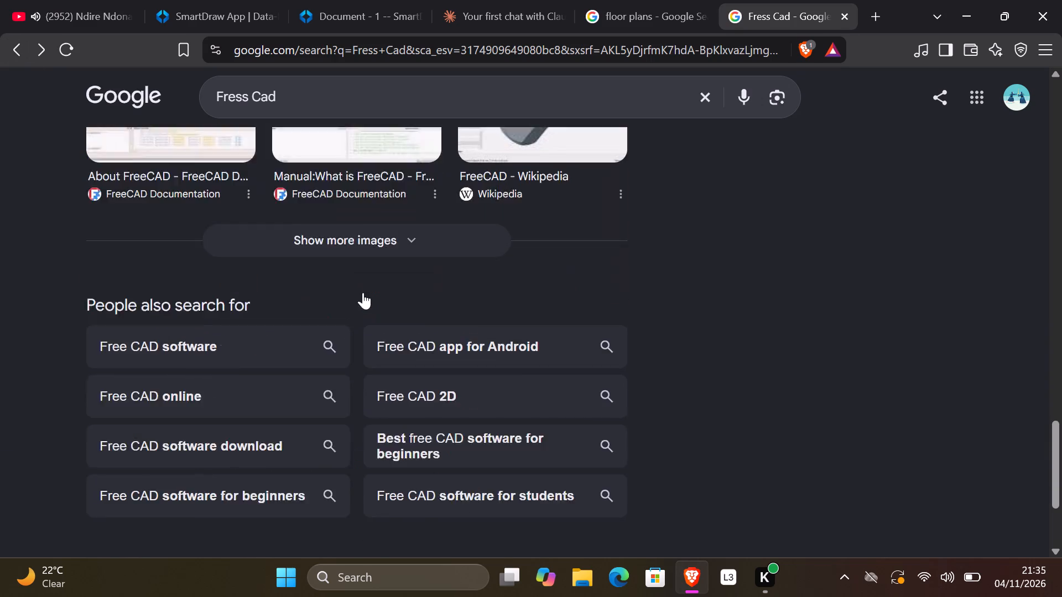
scroll(363, 292, up, 19)
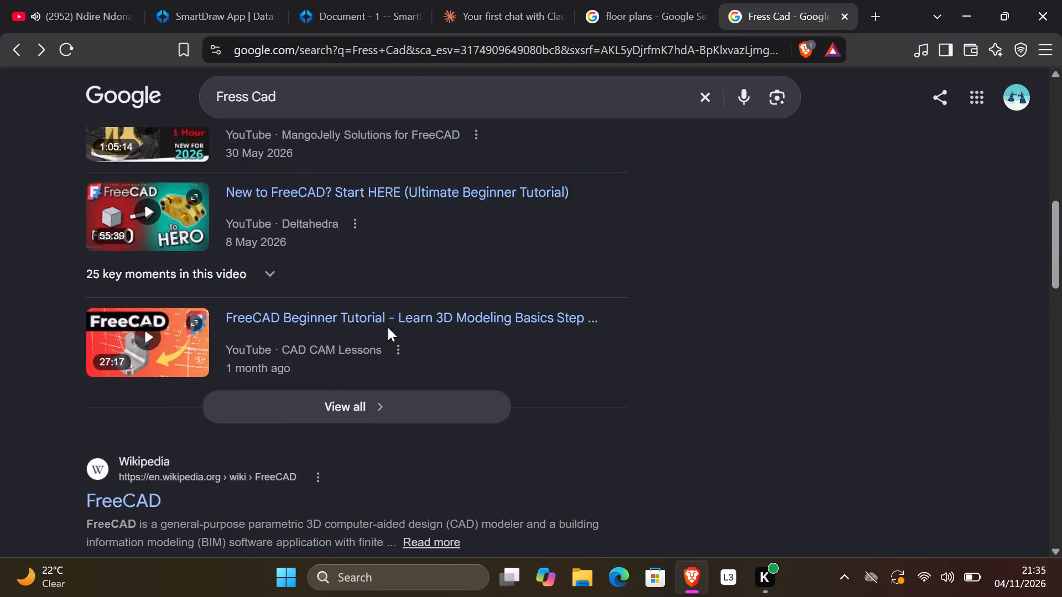
scroll(388, 327, up, 9)
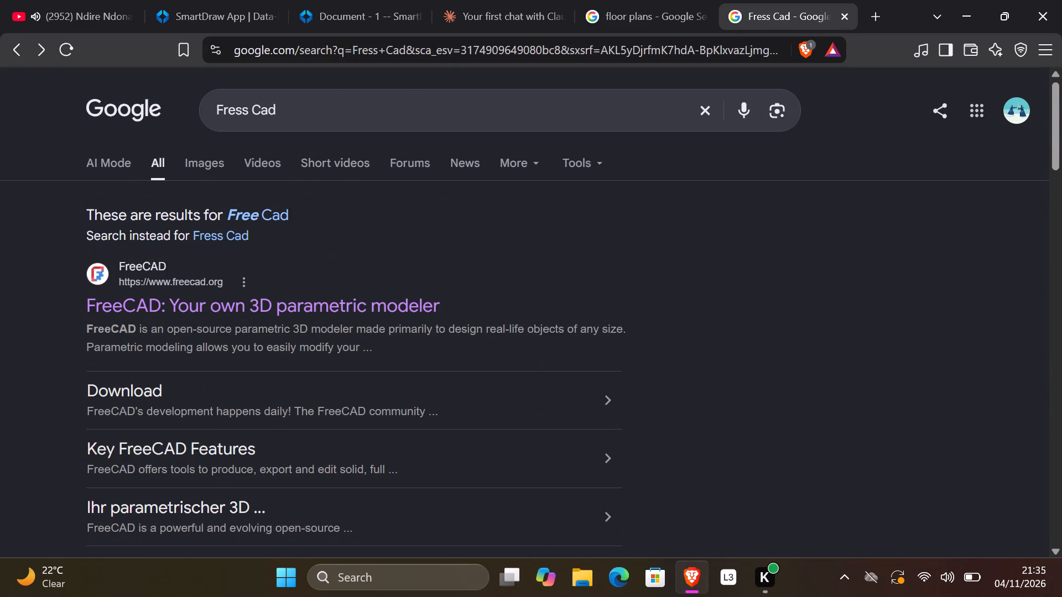
Correct the misspelled query and search the web for Free Cad online.
click(253, 119)
key(BackSpace)
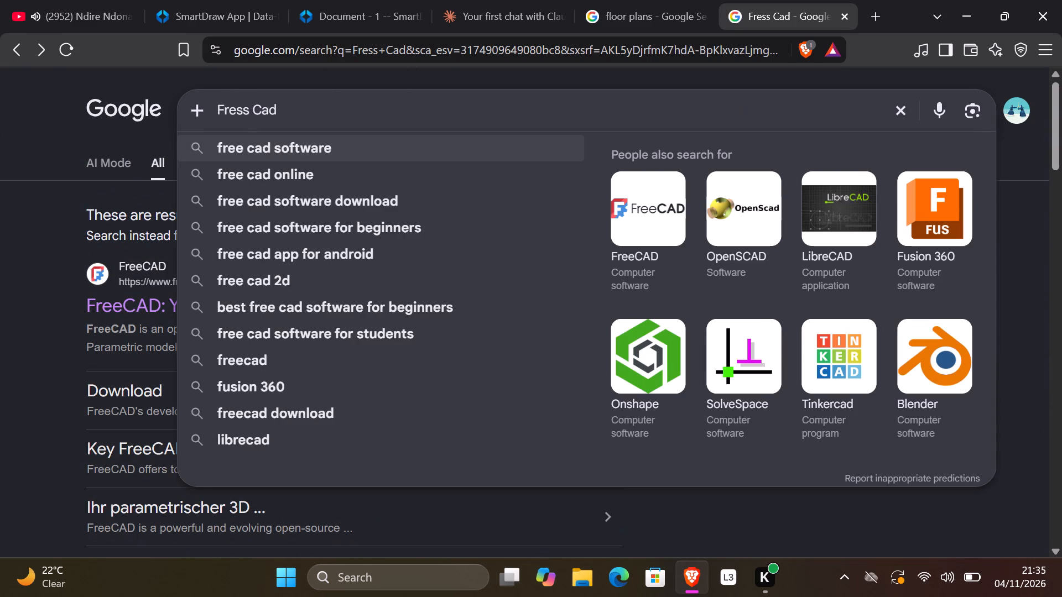
key(BackSpace)
key(BackSpace)
key(BackSpace)
text(ee)
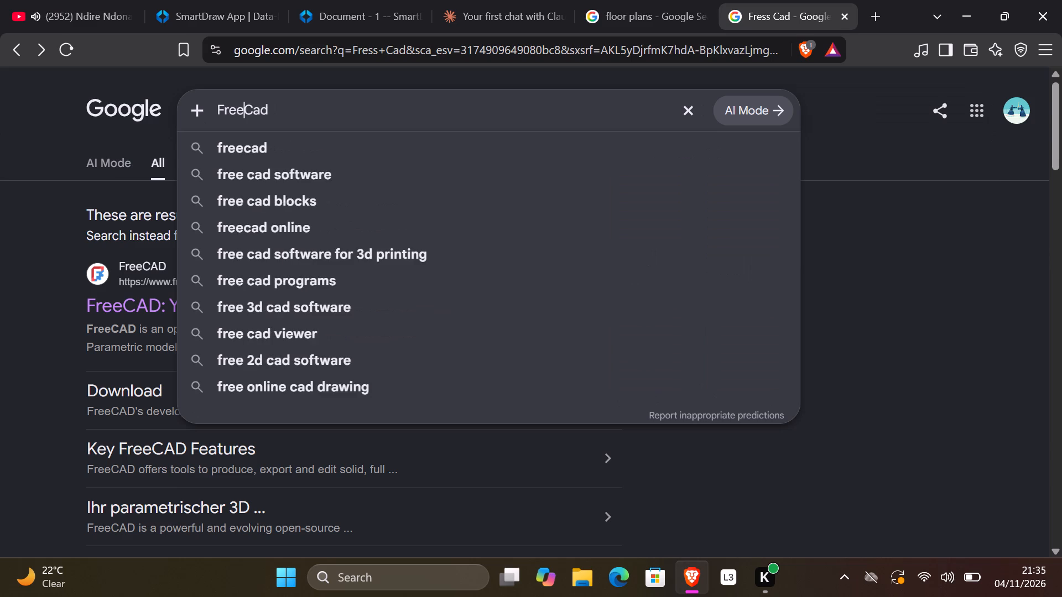
key(space)
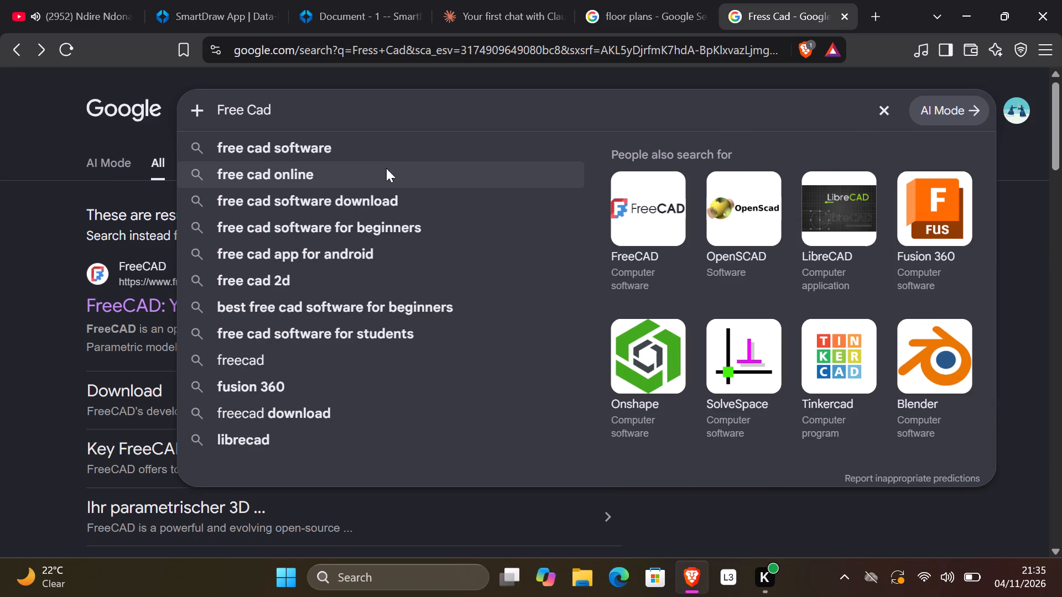
click(447, 108)
key(space)
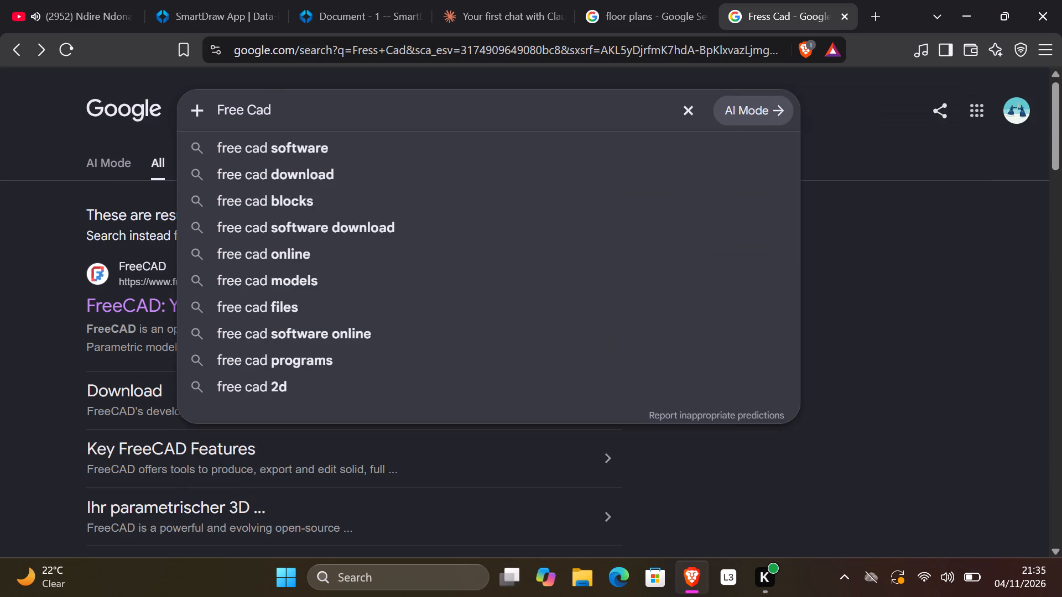
text(online)
key(Return)
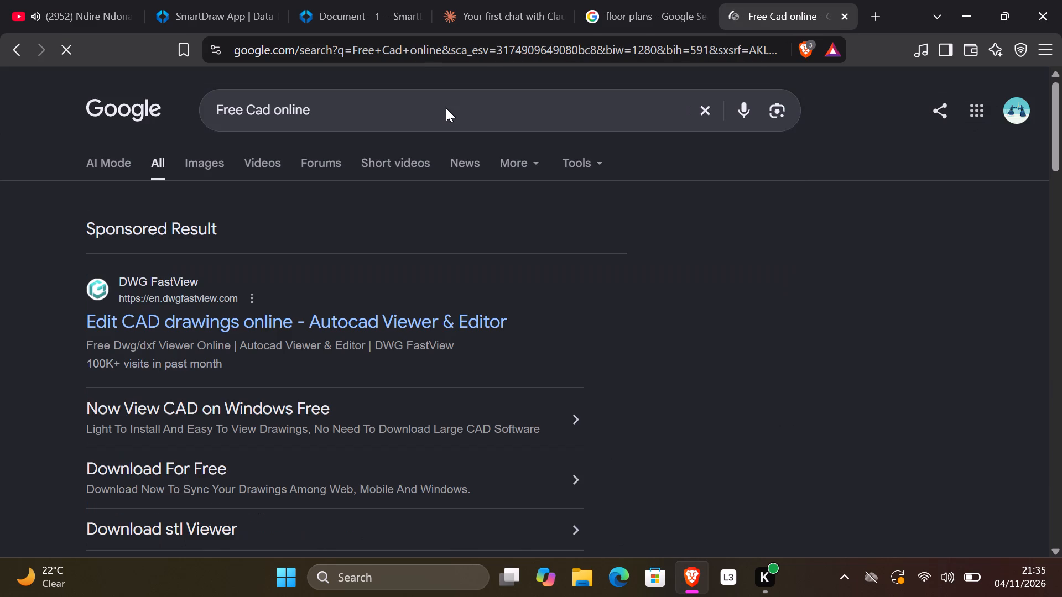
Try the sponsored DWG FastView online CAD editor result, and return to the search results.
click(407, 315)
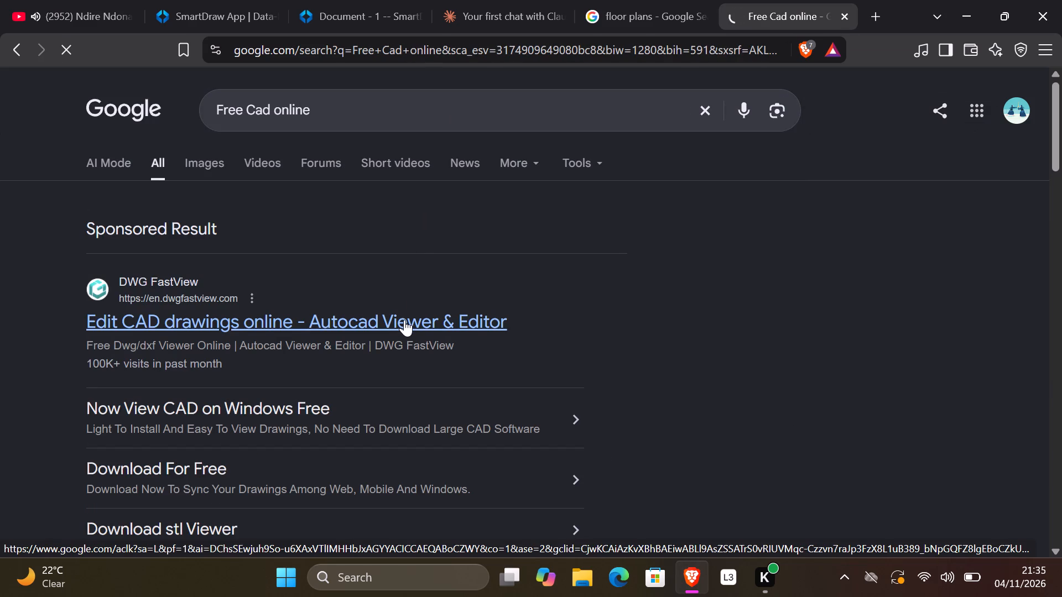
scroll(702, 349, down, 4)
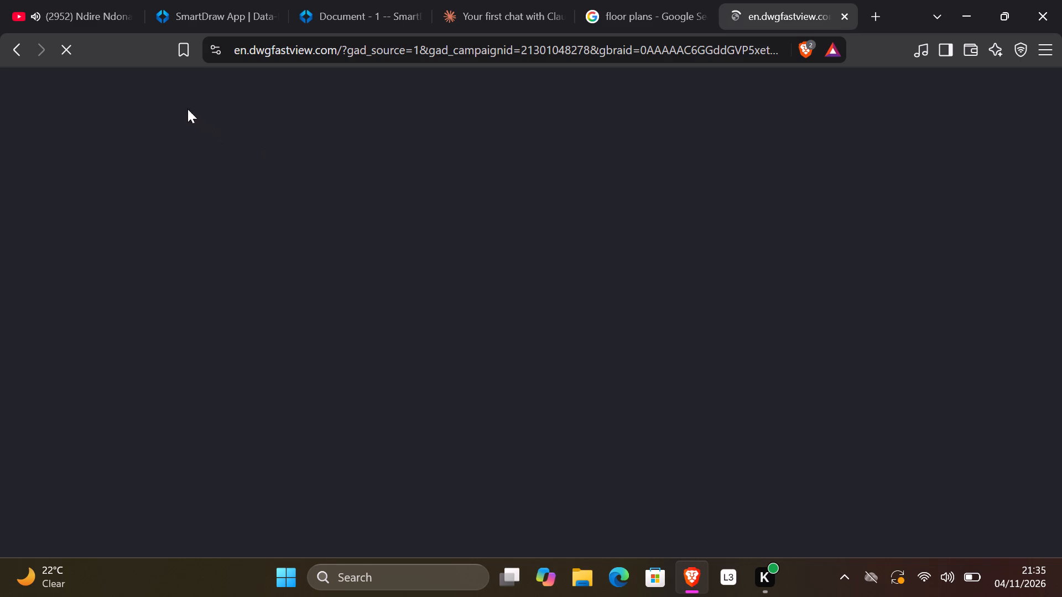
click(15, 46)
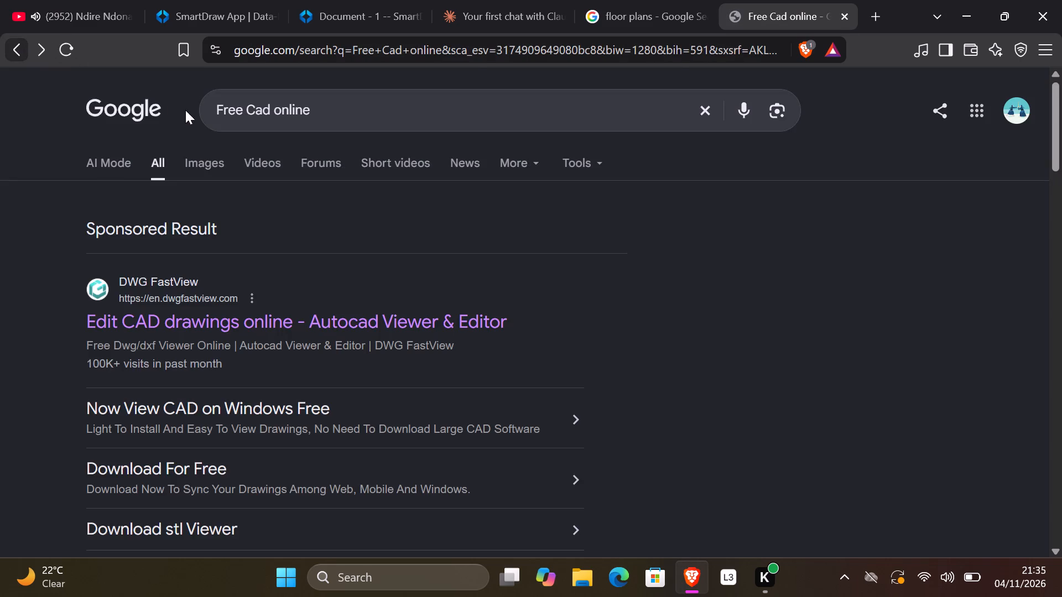
Open The CAD Hub's FreeCAD Online browser-based 3D CAD editor from the search results.
scroll(223, 156, down, 6)
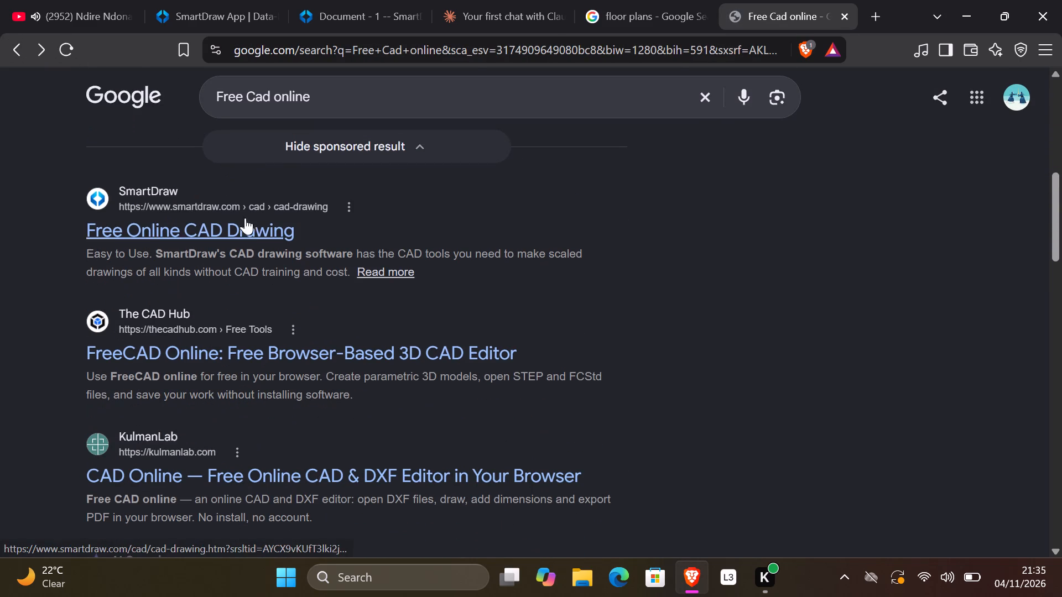
click(273, 352)
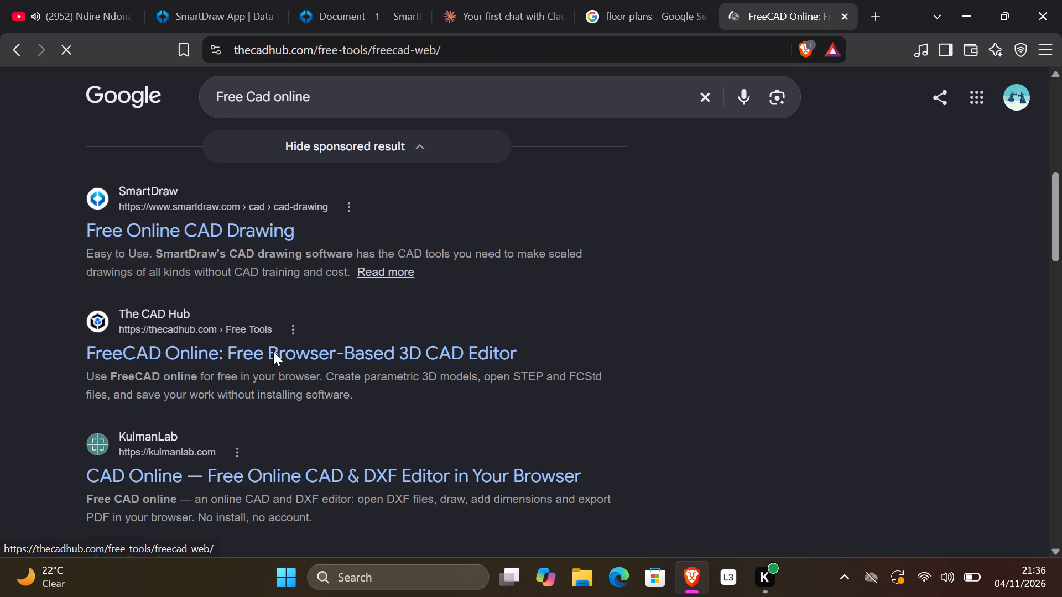
Launch the FreeCAD online workspace and look over the page's usage and compatibility notes while it loads.
scroll(273, 352, down, 4)
scroll(273, 352, up, 1)
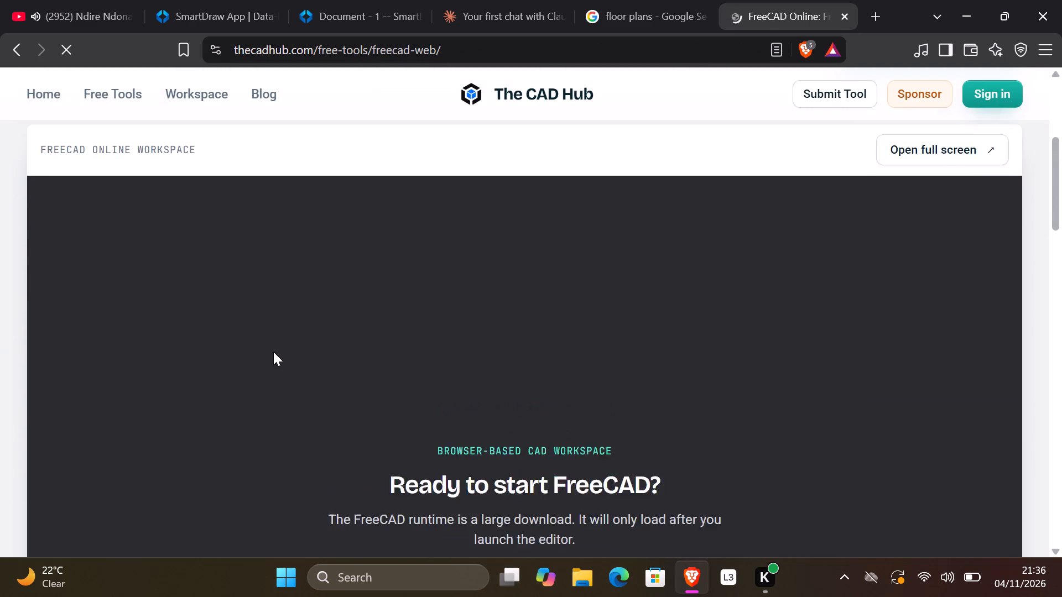
scroll(273, 352, up, 1)
scroll(273, 352, down, 4)
click(479, 368)
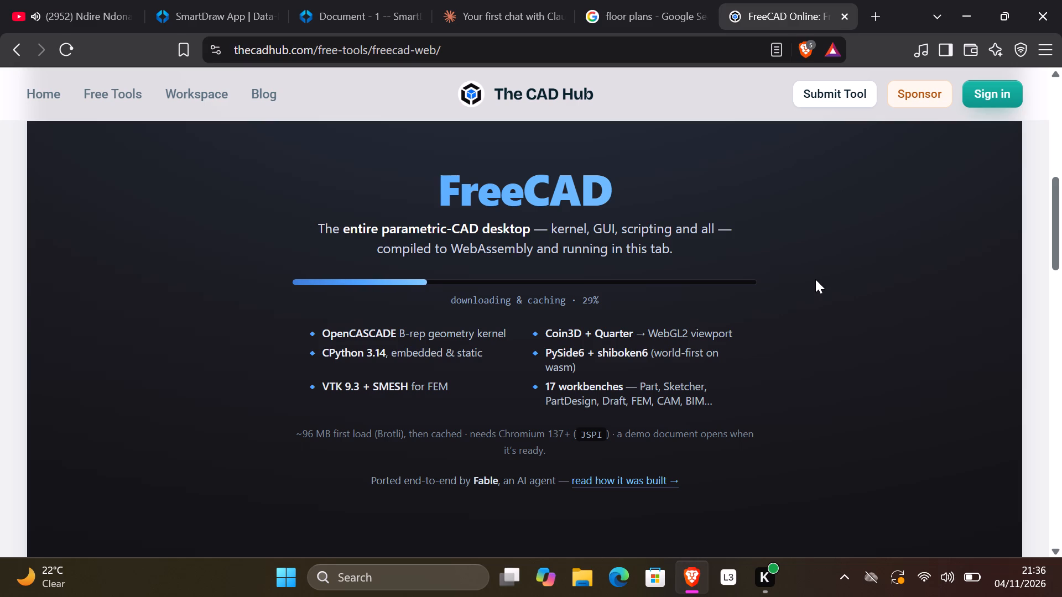
scroll(815, 279, down, 6)
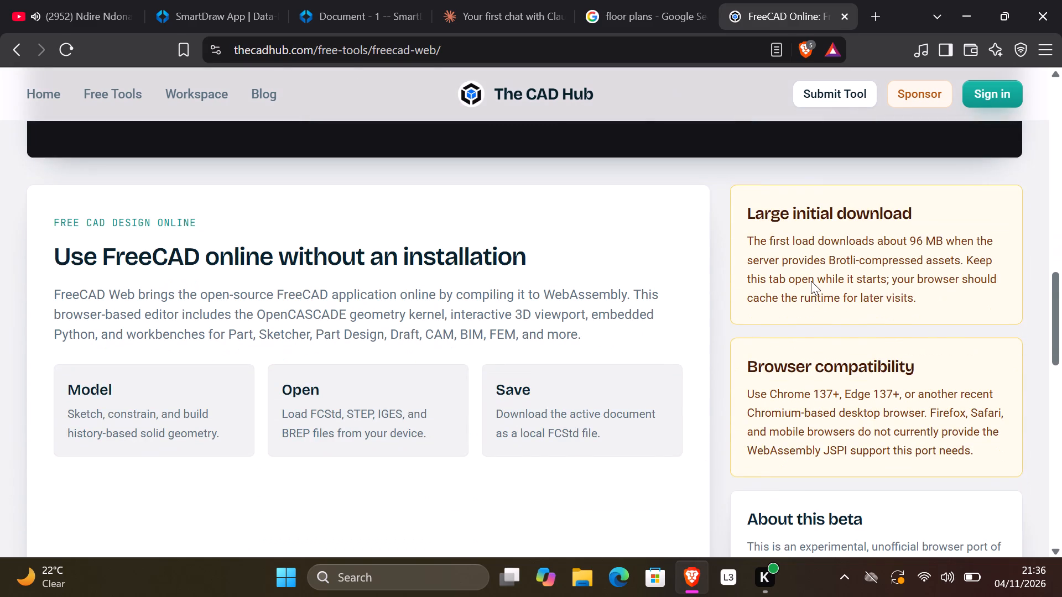
scroll(811, 281, up, 7)
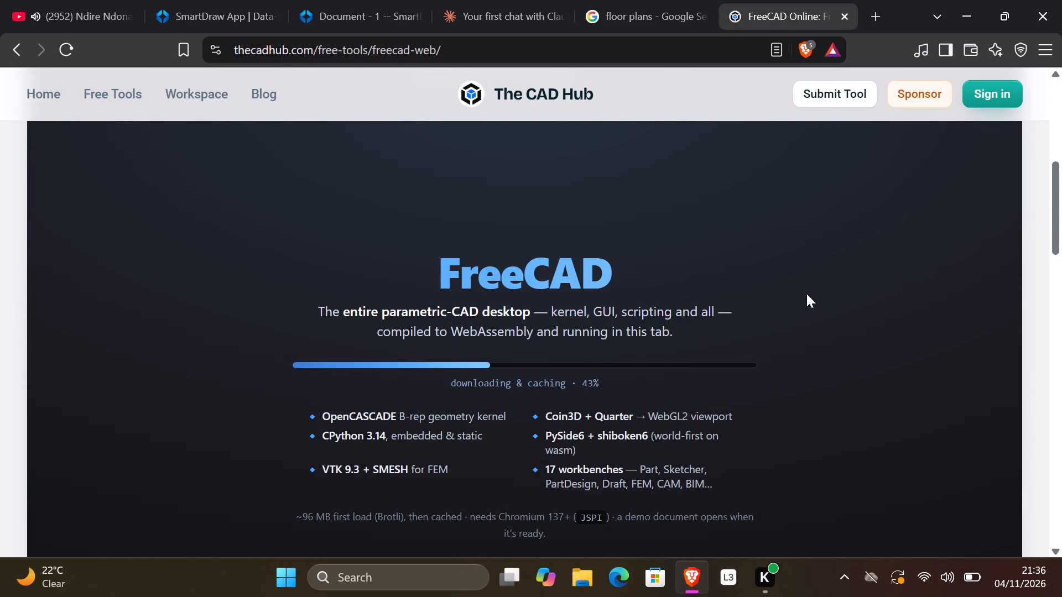
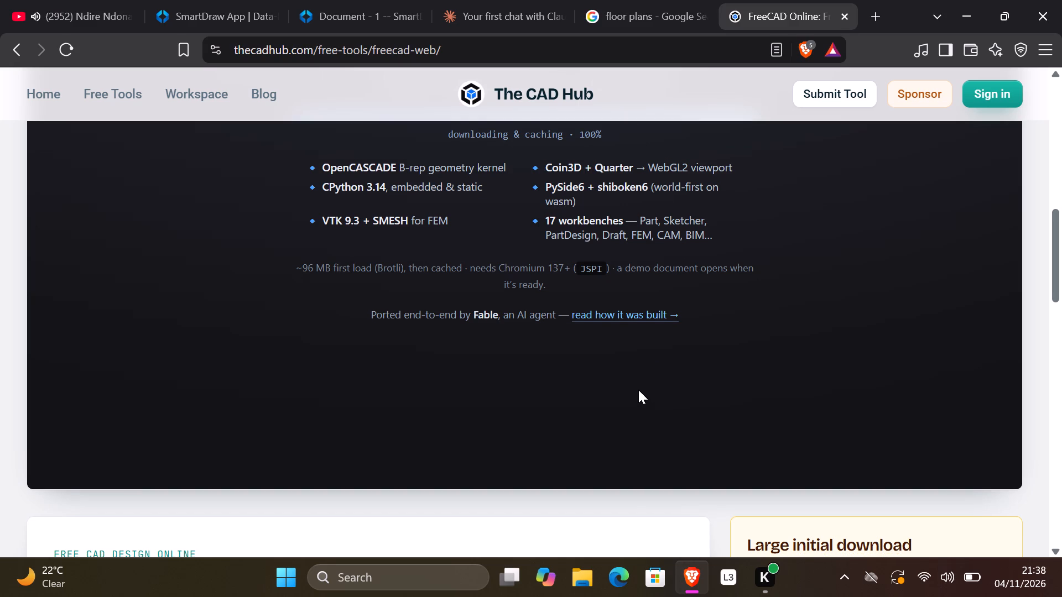
Reopen the earlier Fress Cad web search in a new tab and correct the query to Free Cad.
scroll(638, 390, up, 2)
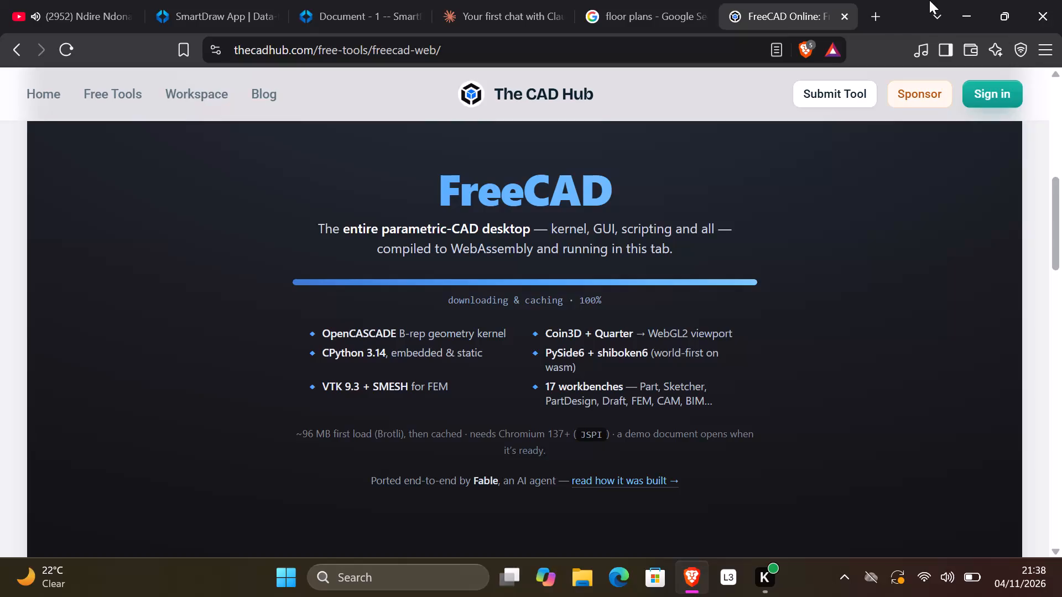
click(876, 14)
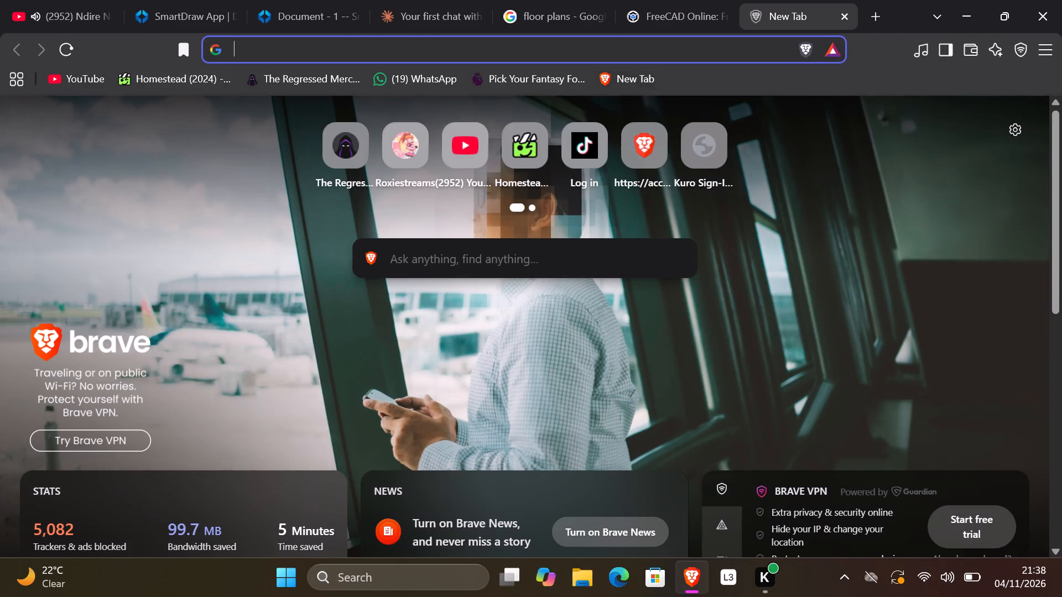
click(650, 51)
click(409, 89)
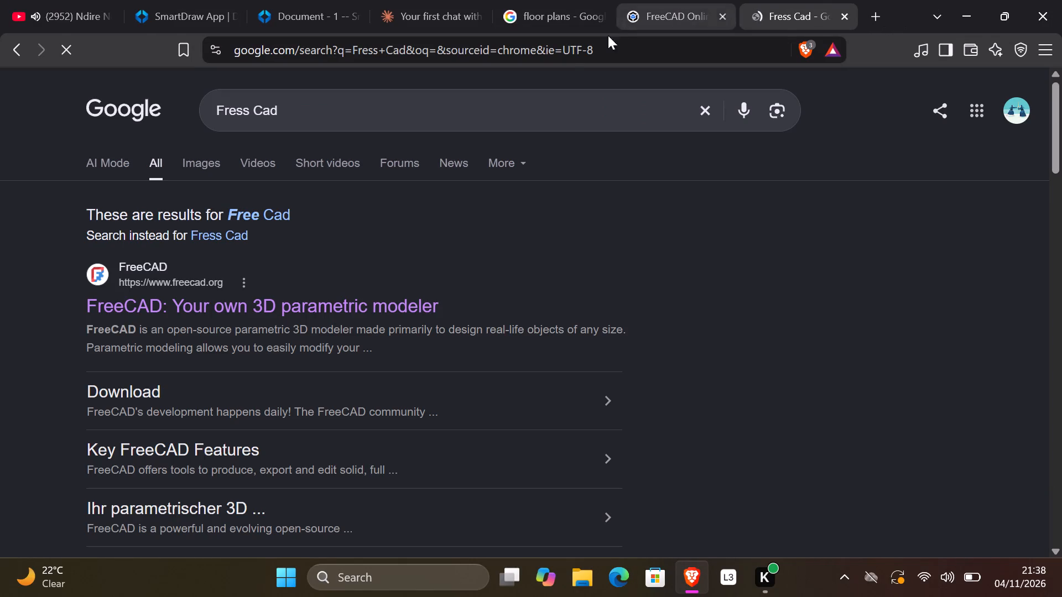
scroll(431, 154, down, 6)
scroll(431, 154, up, 4)
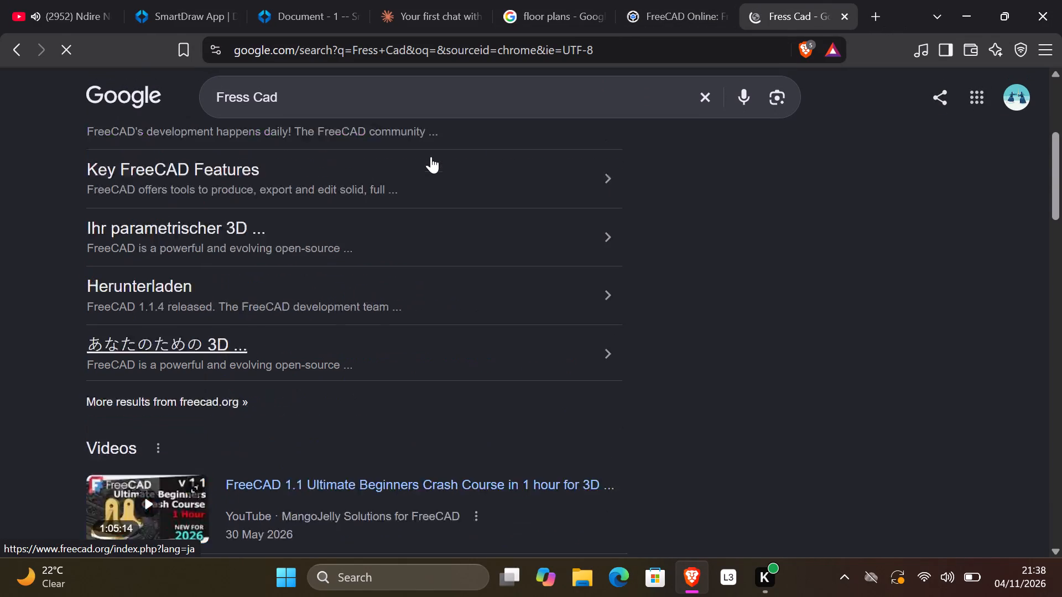
click(252, 101)
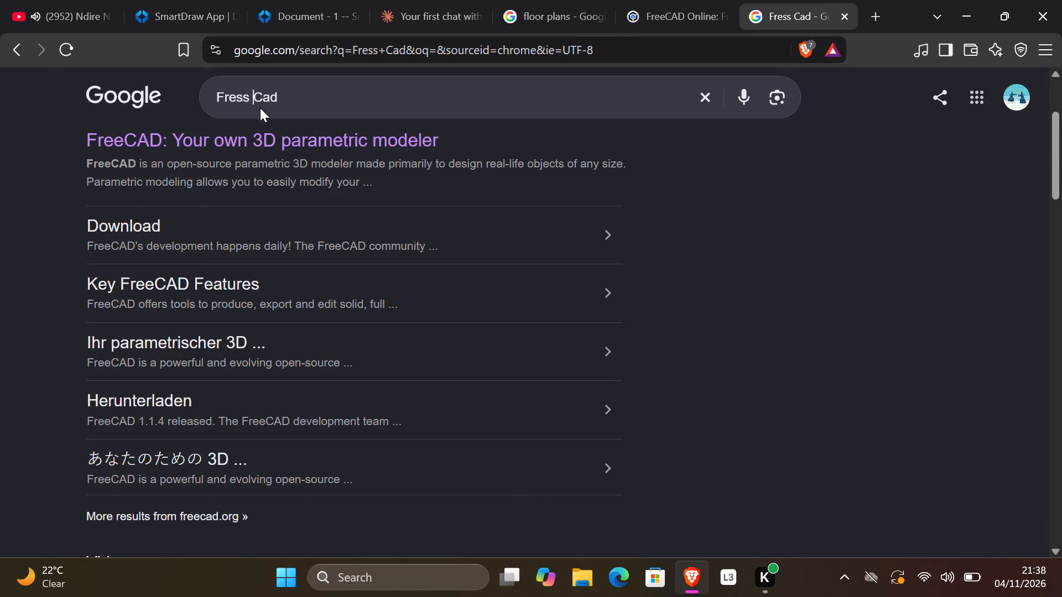
key(BackSpace)
key(BackSpace)
key(BackSpace)
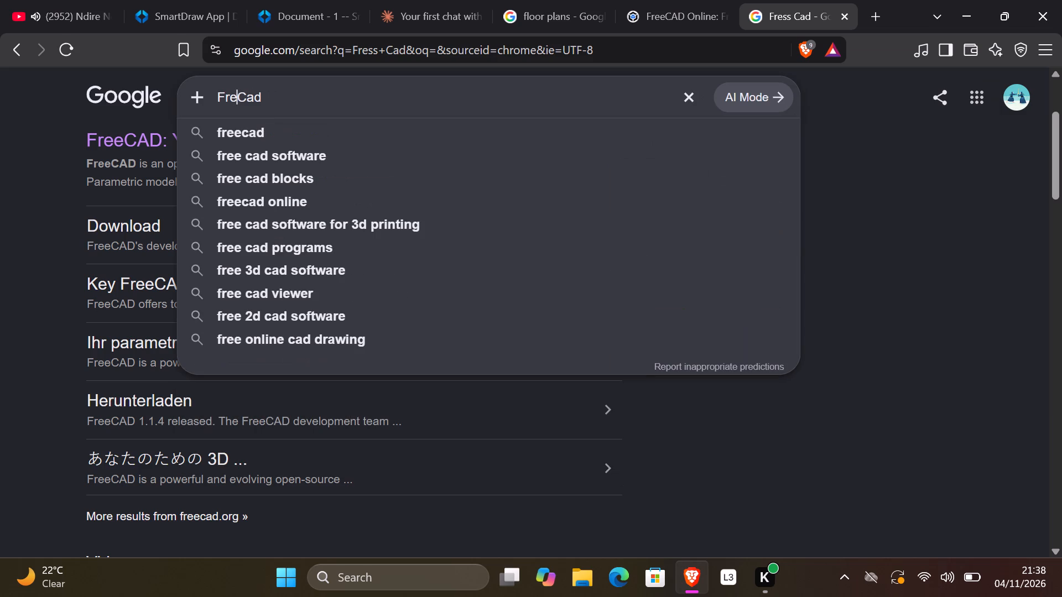
text(e)
key(space)
key(Return)
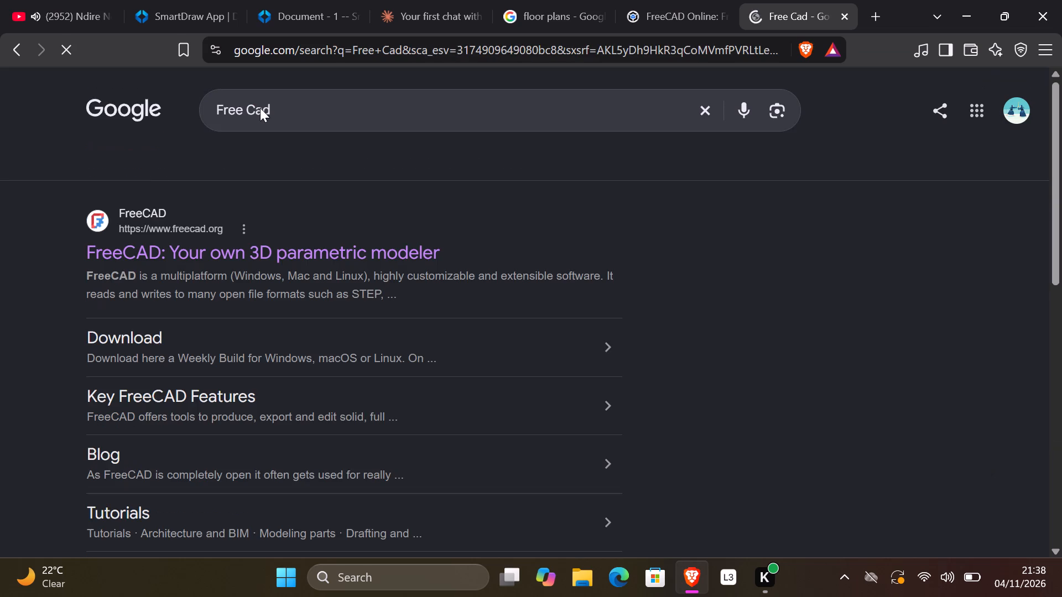
Look through the Free Cad search results for a suitable download or online version.
scroll(267, 105, down, 5)
scroll(267, 105, up, 1)
scroll(267, 105, down, 5)
scroll(274, 209, down, 3)
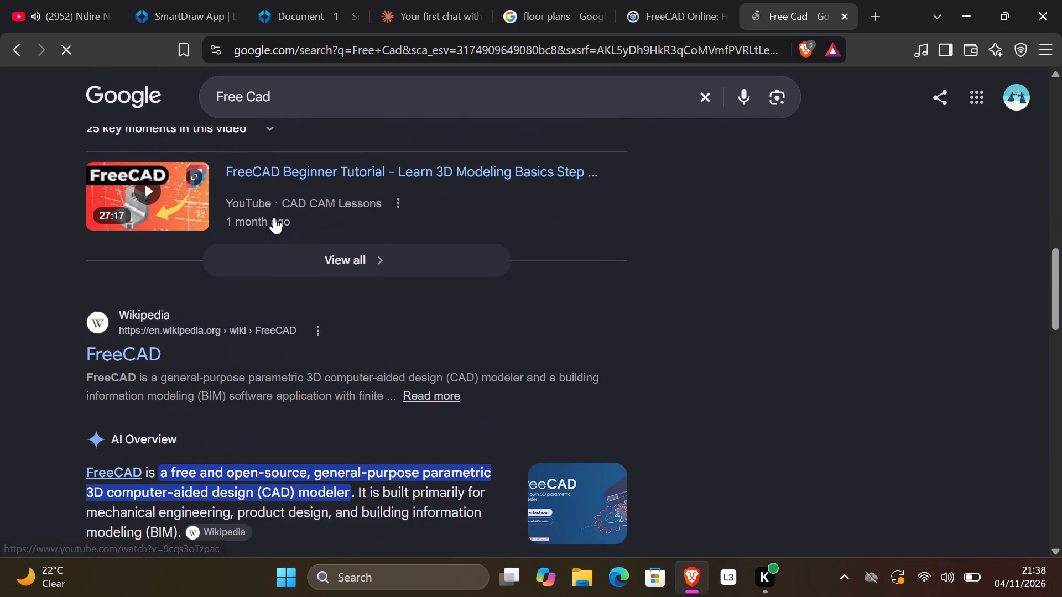
scroll(275, 254, down, 12)
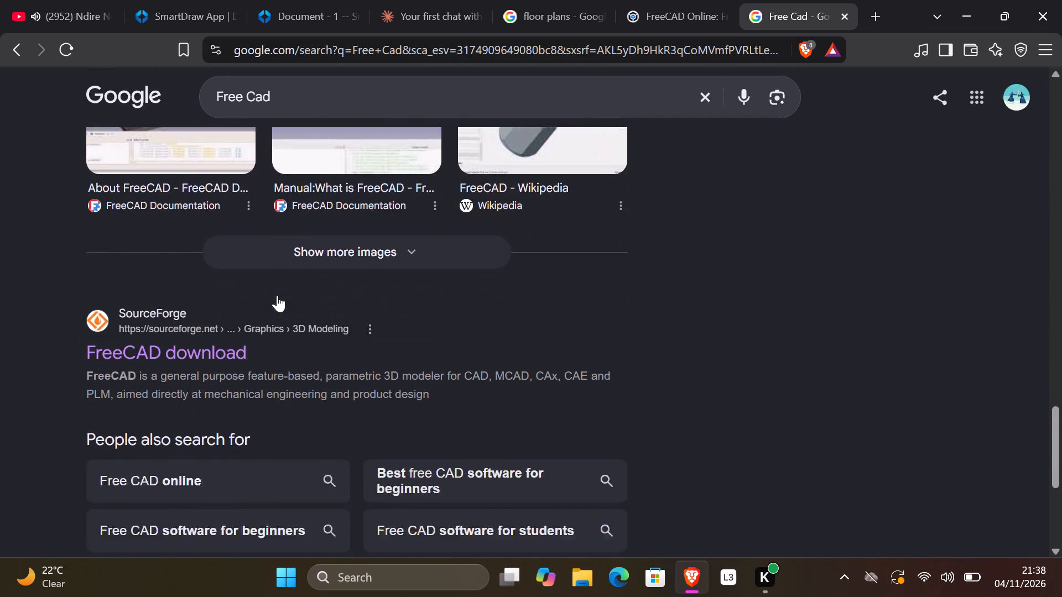
scroll(277, 297, down, 5)
scroll(277, 297, up, 3)
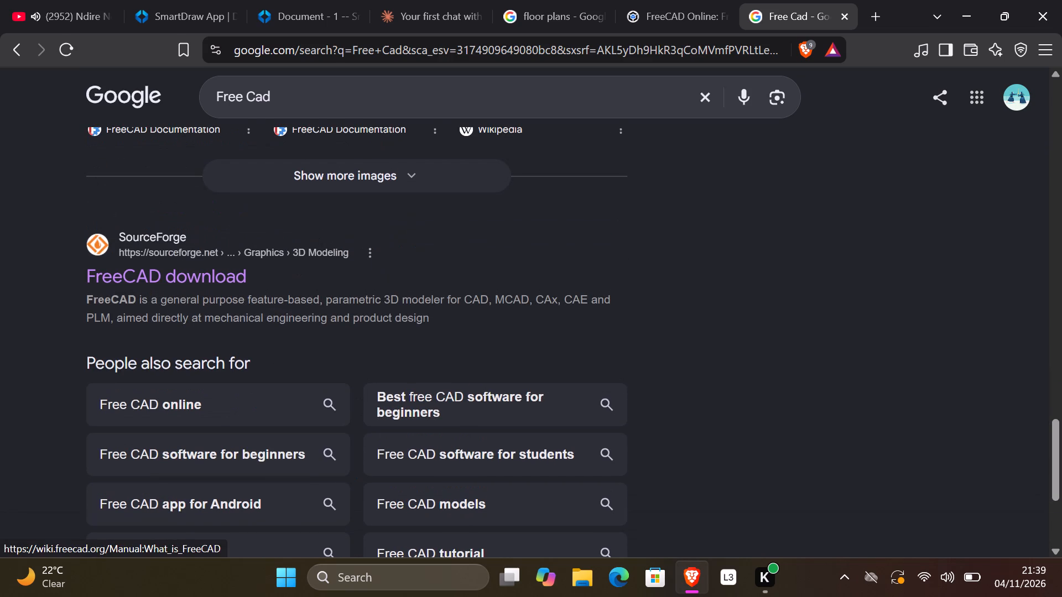
Extend the query and search the web for free cad for civil engineering.
drag(405, 96, 405, 90)
key(space)
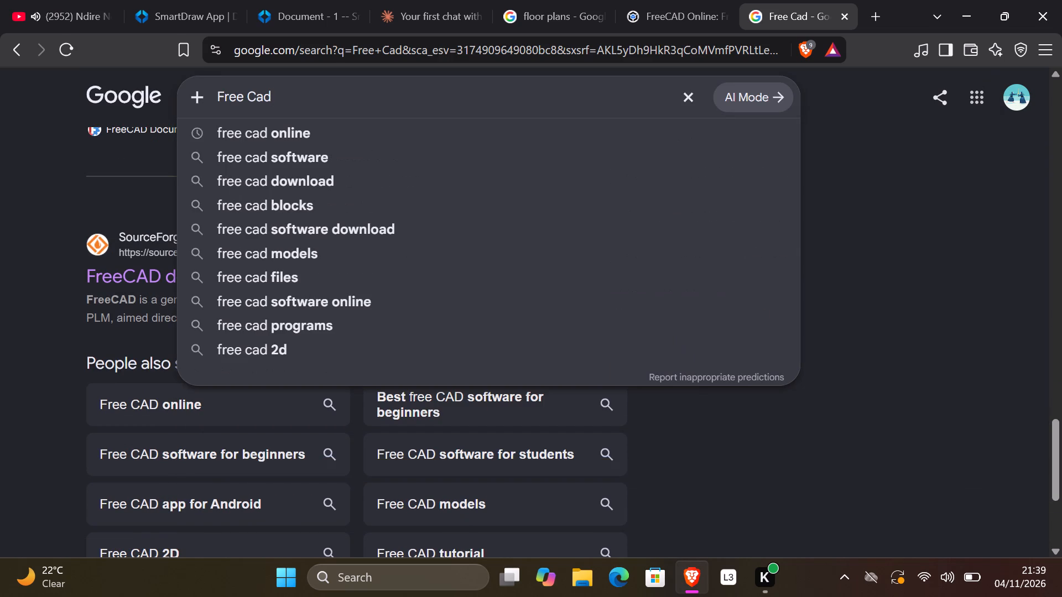
text(for)
key(space)
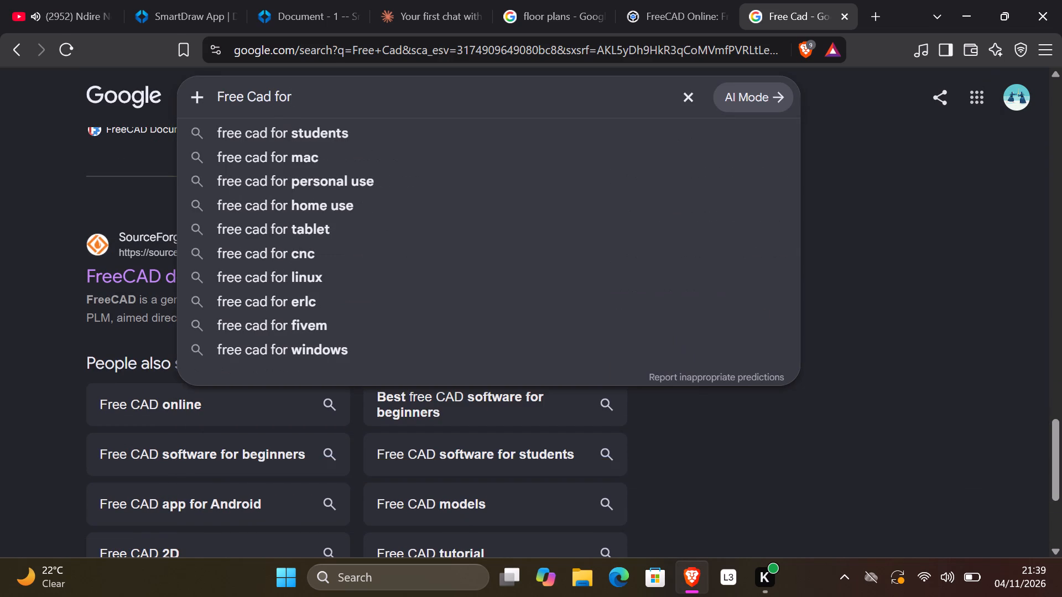
text(civi)
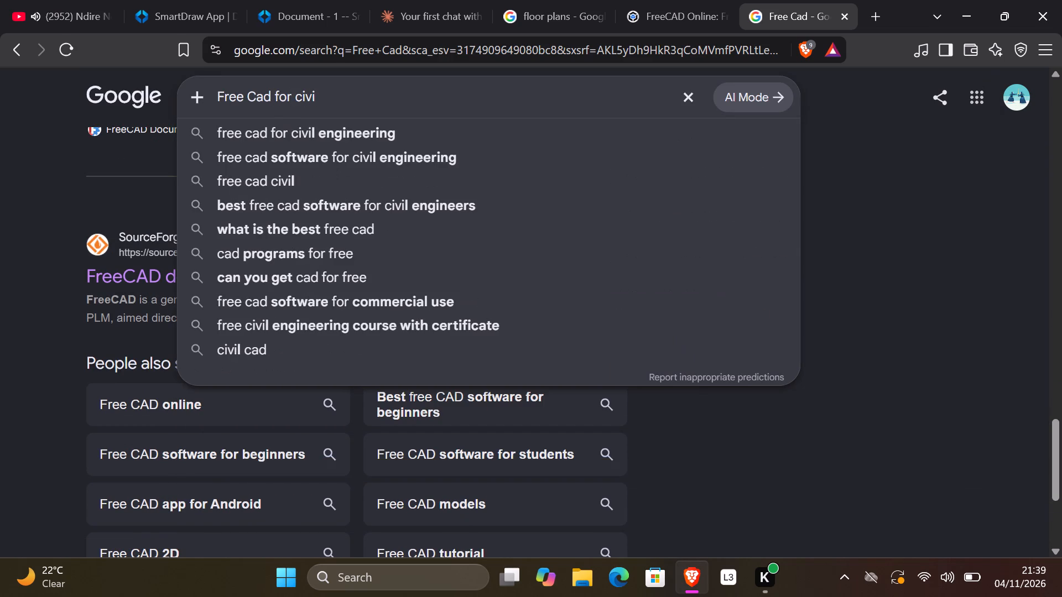
click(409, 132)
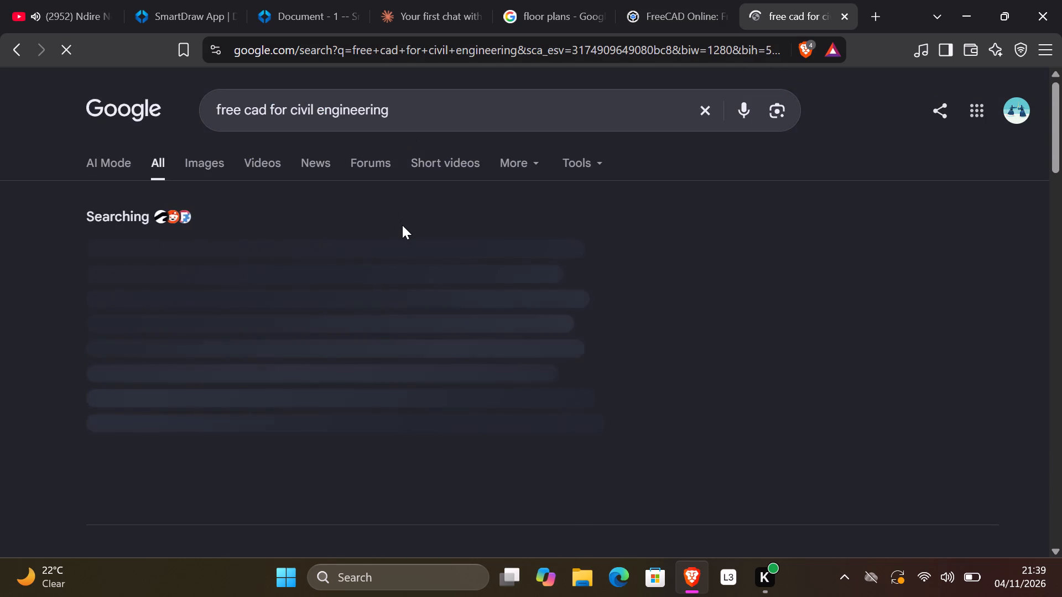
Open the FreeCAD Documentation result on the Civil Engineering Workbench, skim it, and return to the search results.
scroll(404, 227, down, 4)
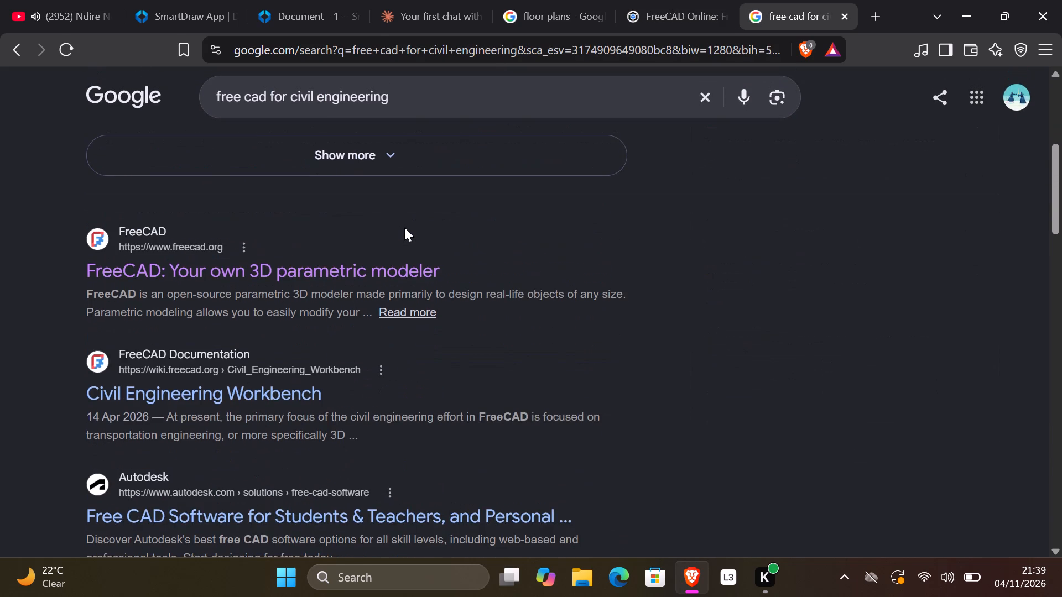
scroll(403, 227, down, 1)
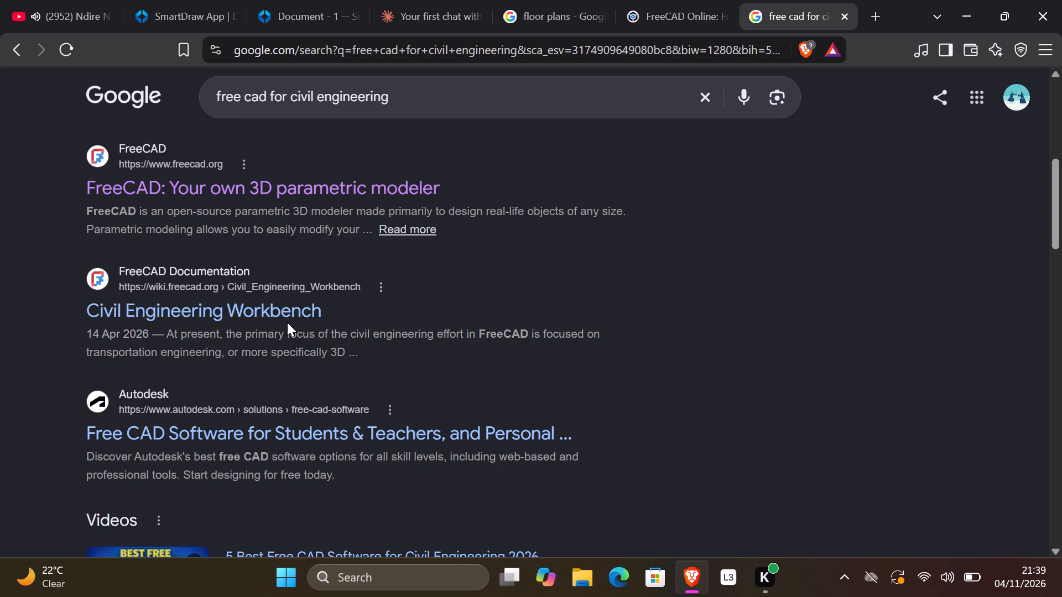
click(304, 305)
click(304, 305)
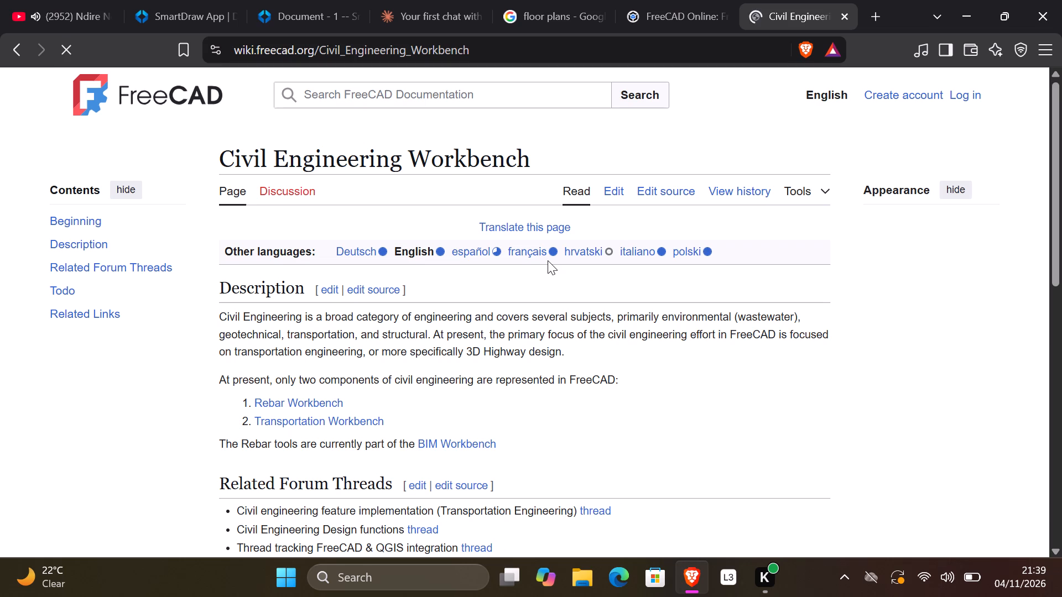
scroll(545, 268, down, 1)
scroll(537, 266, up, 1)
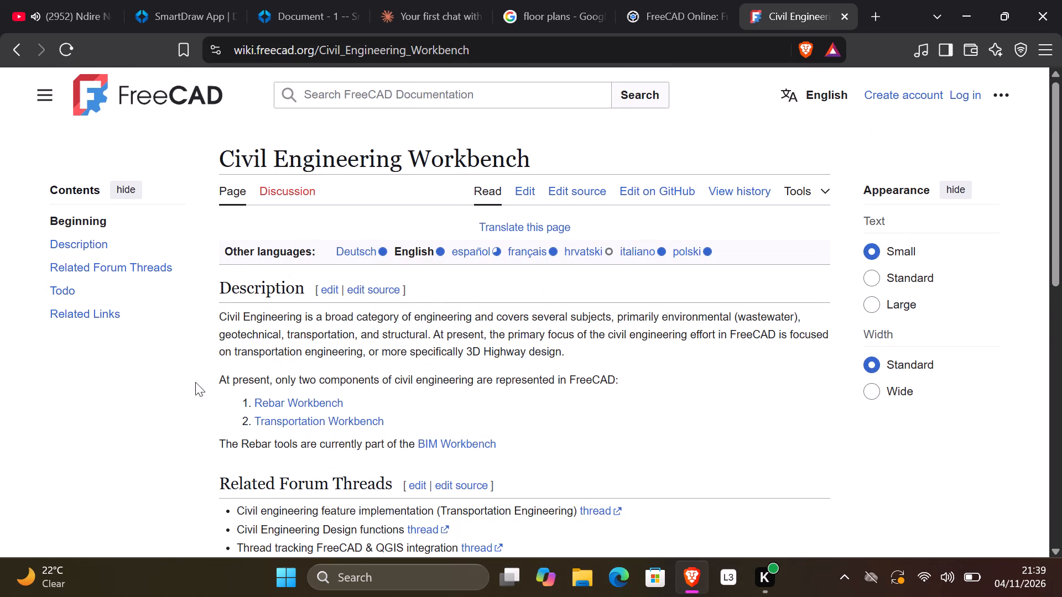
click(15, 53)
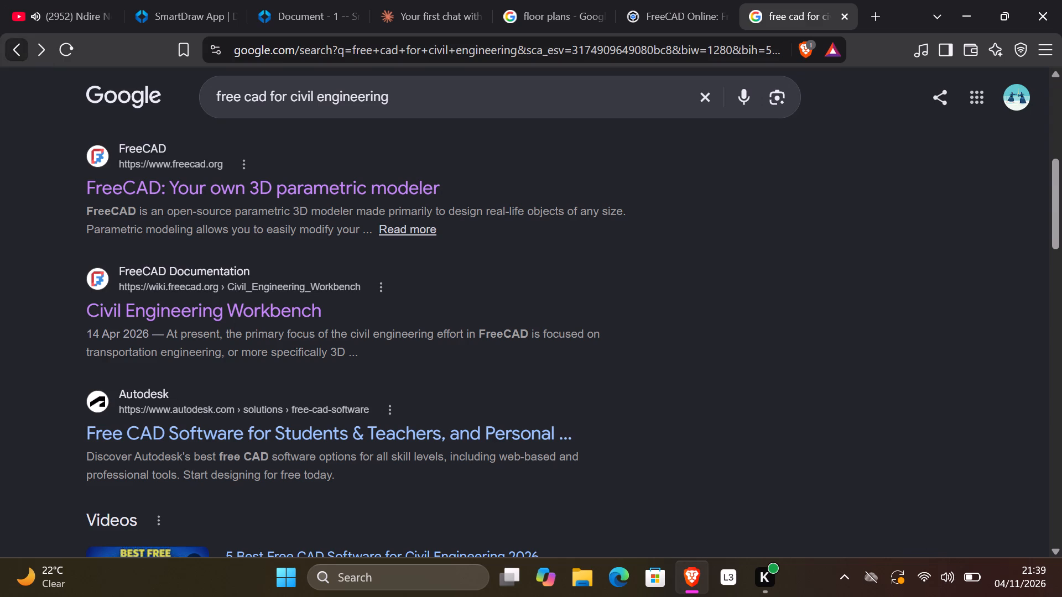
Download the FreeCAD 1.1.4 Windows x86_64 installer from freecad.org and save it in the Downloads folder.
click(373, 185)
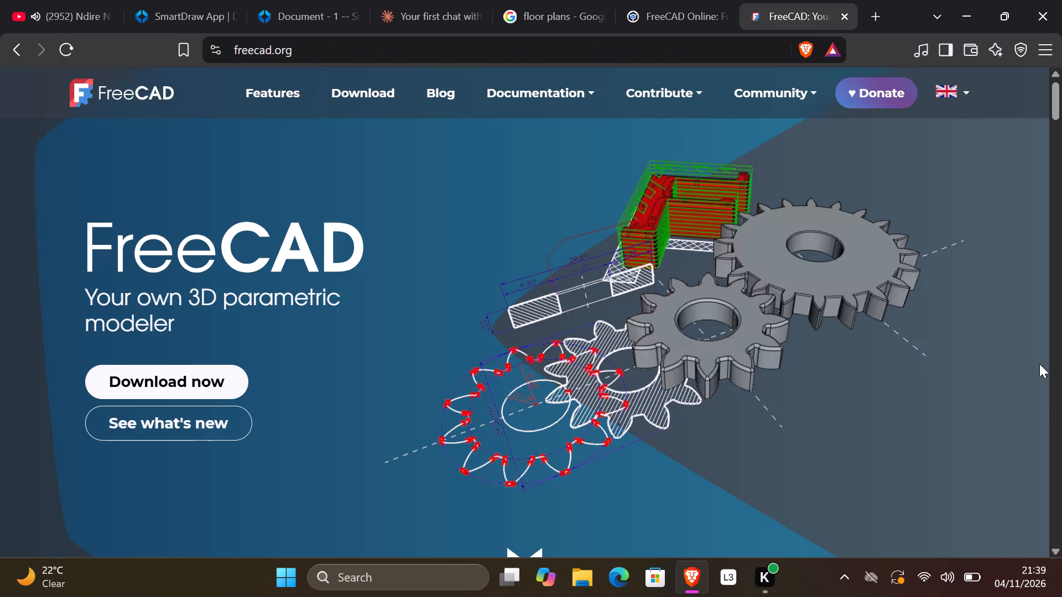
click(206, 375)
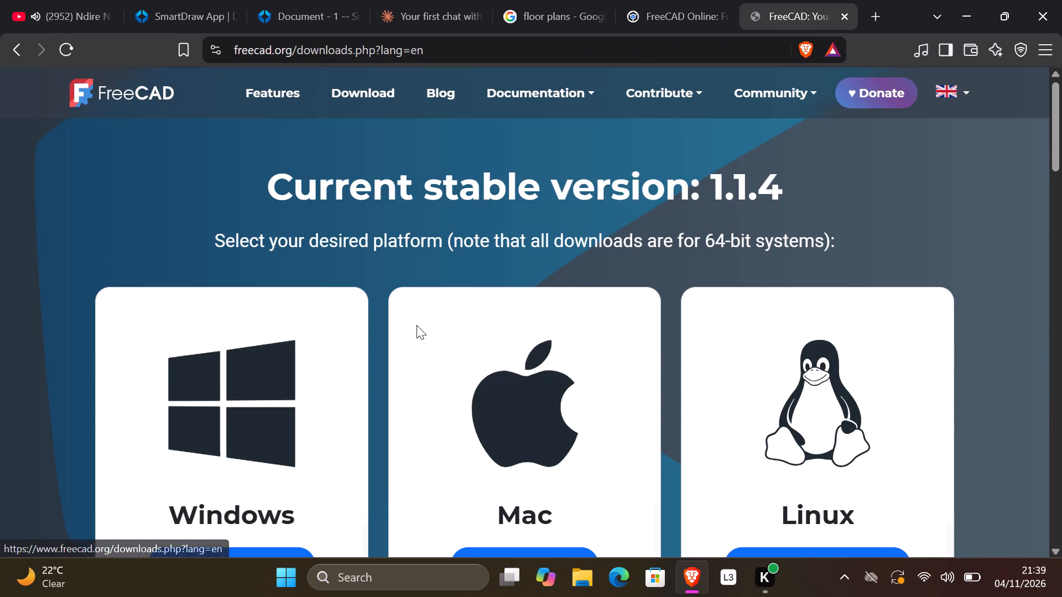
scroll(629, 297, down, 2)
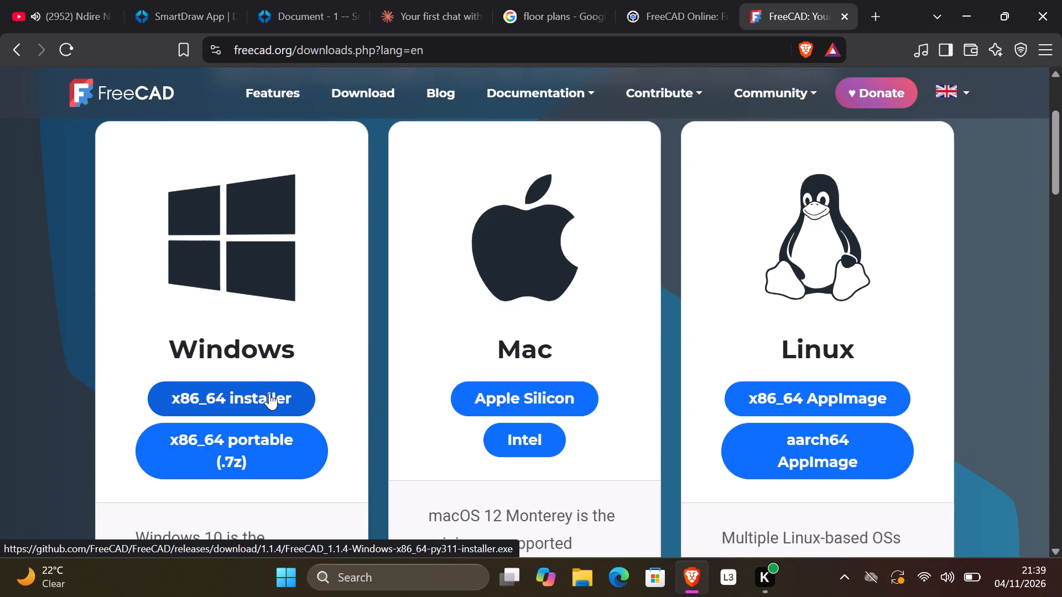
click(269, 391)
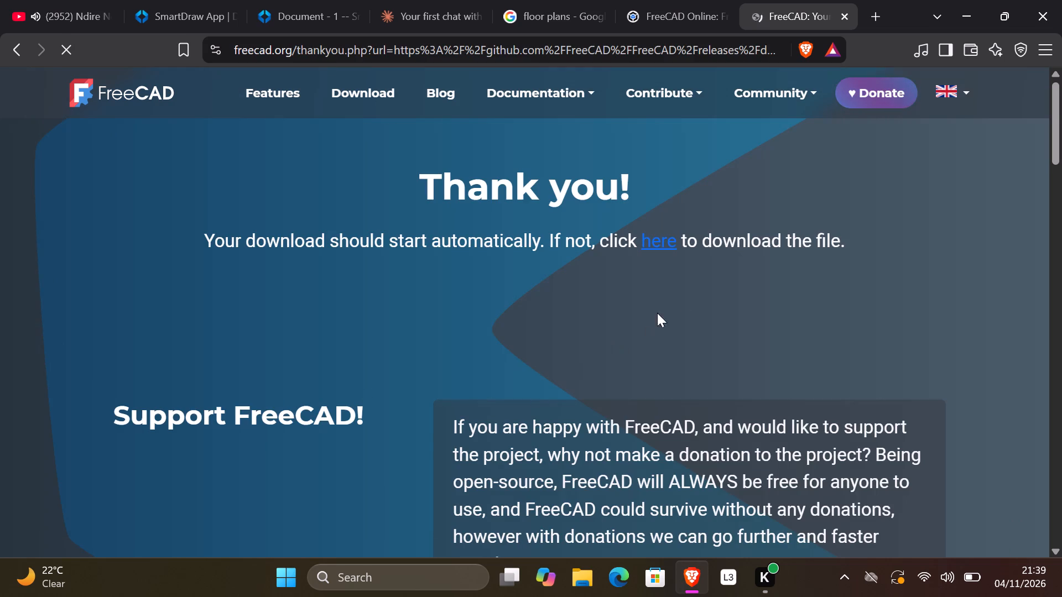
scroll(681, 299, down, 5)
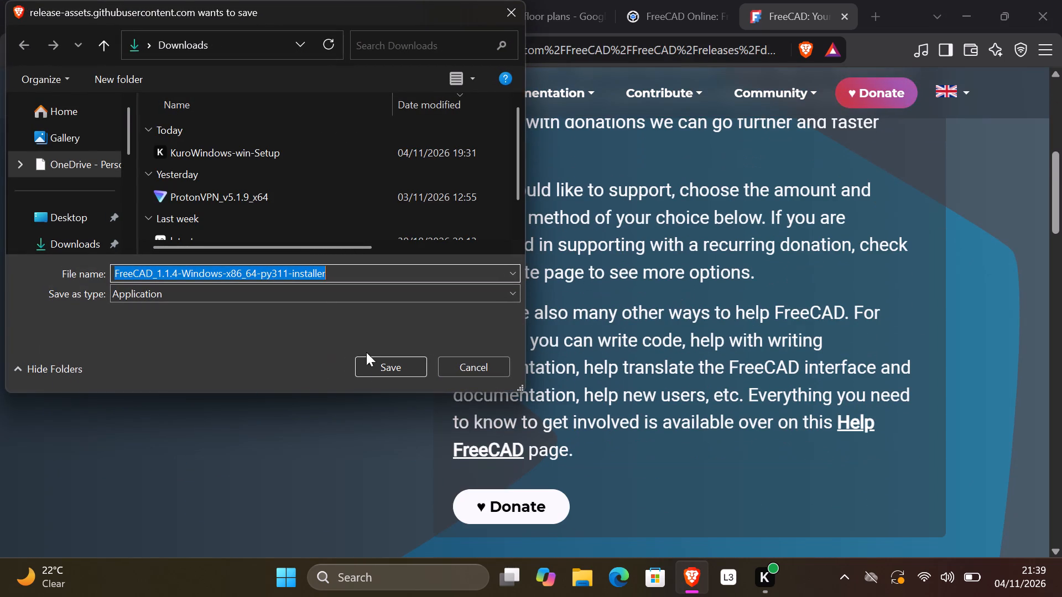
click(374, 369)
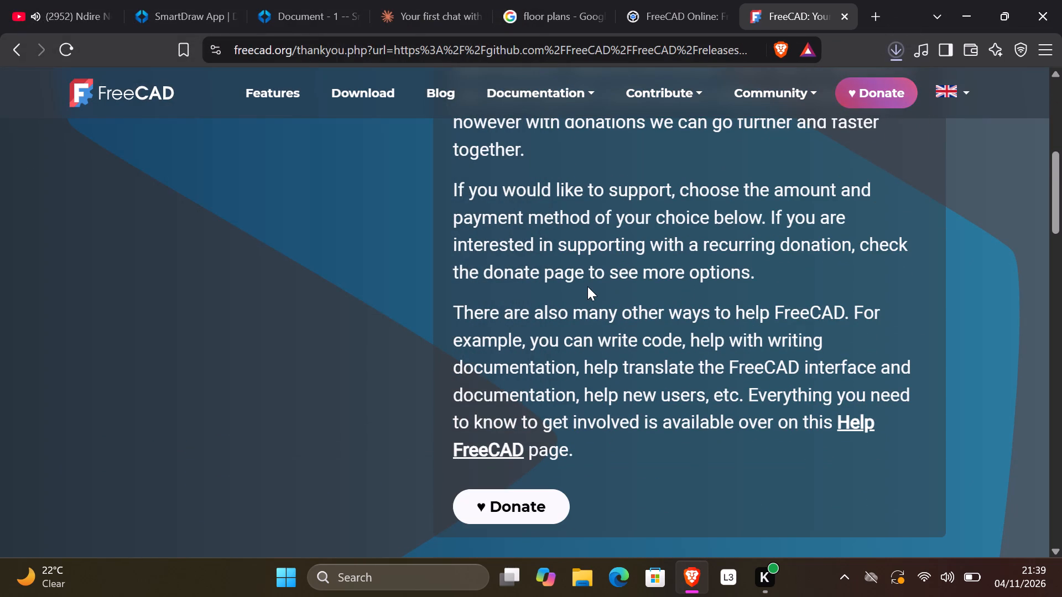
Check the progress of the FreeCAD installer download.
scroll(587, 286, up, 2)
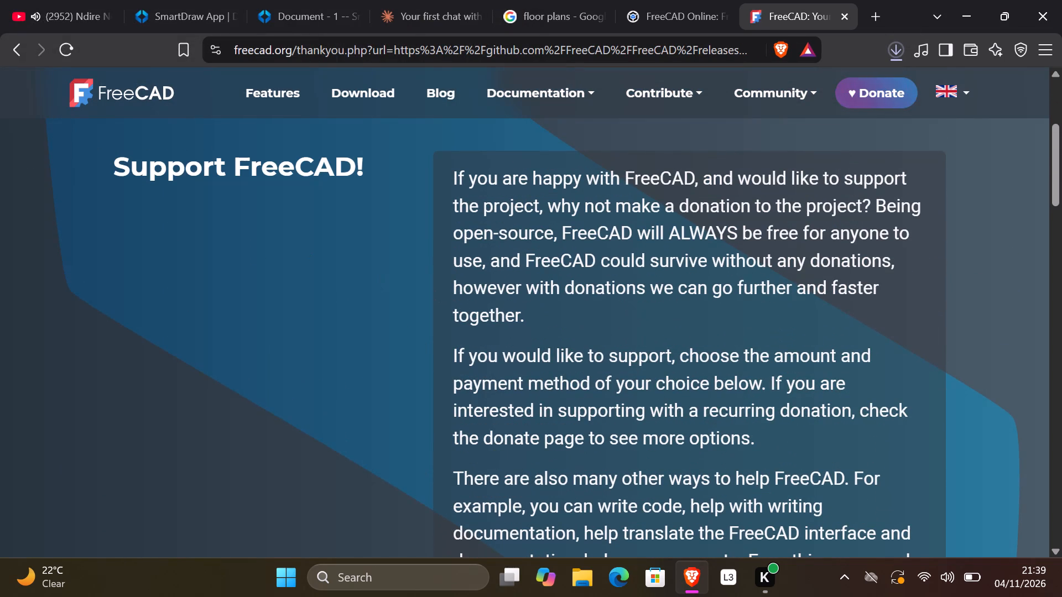
click(891, 46)
click(892, 48)
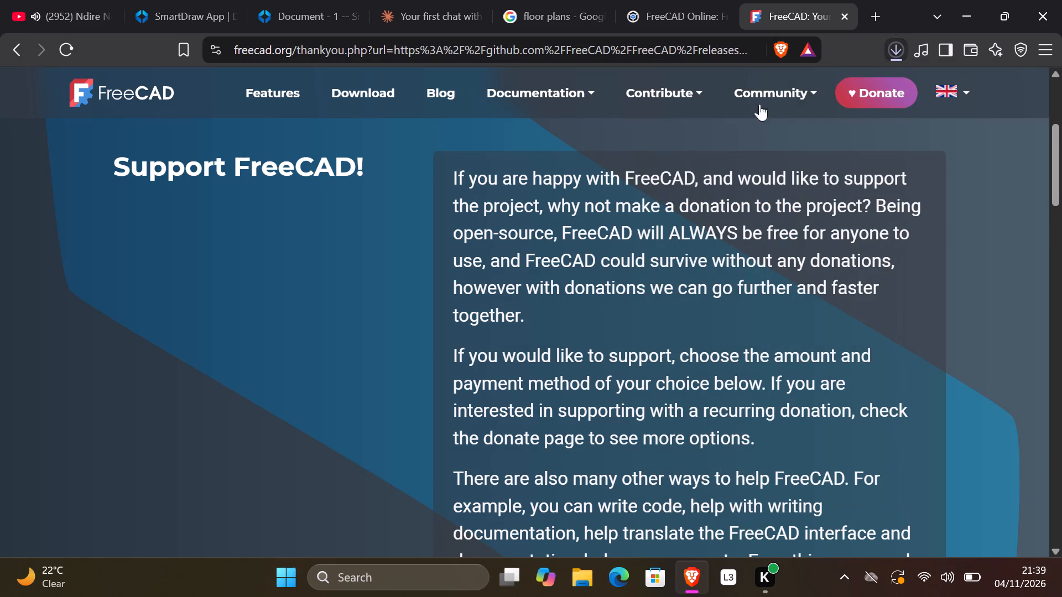
Go back to the civil engineering search results and look through the other free CAD software options.
click(15, 52)
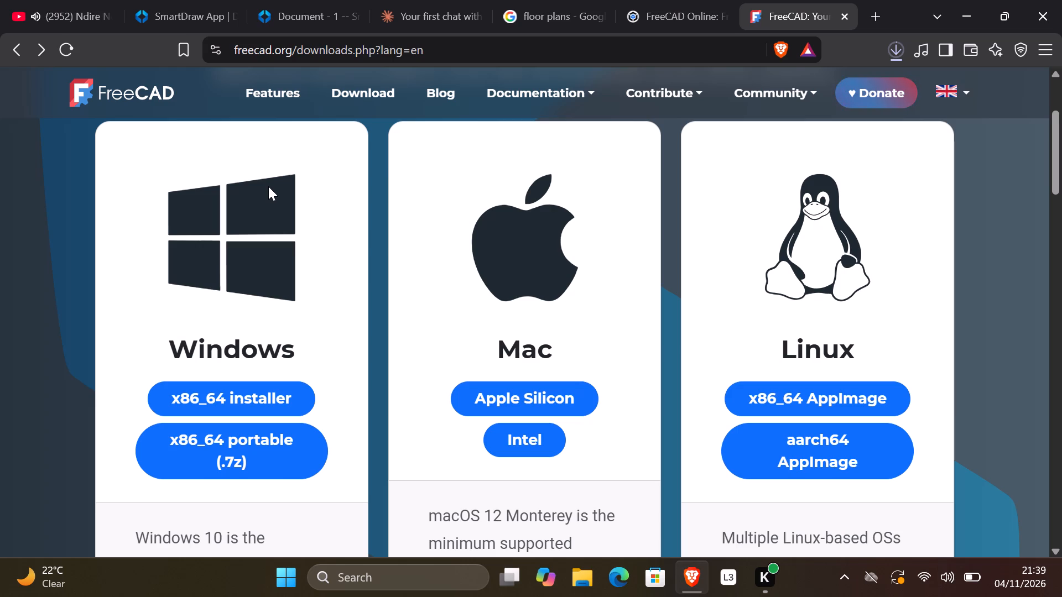
click(6, 48)
click(6, 50)
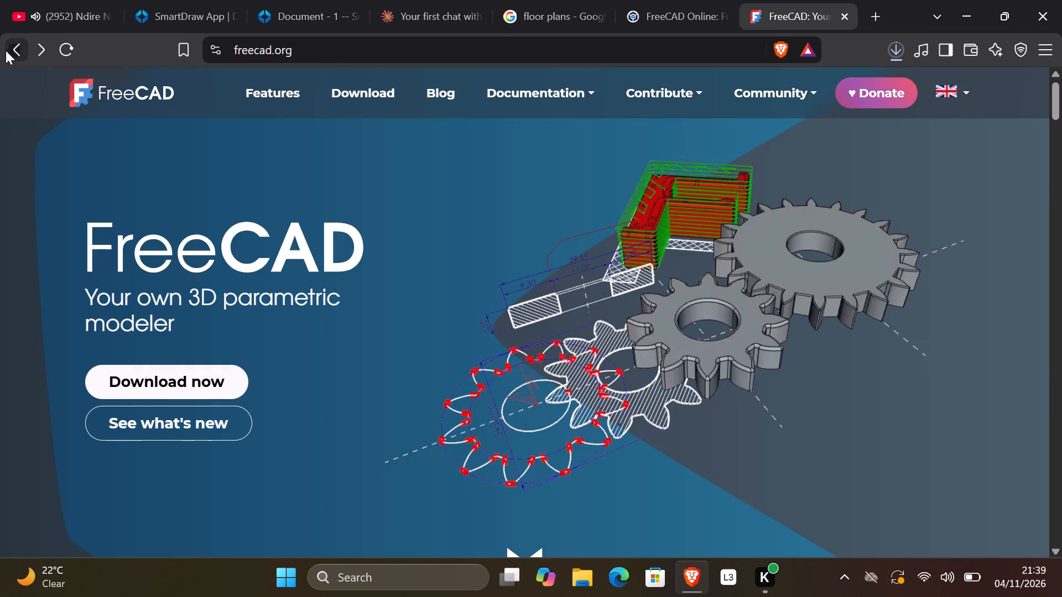
scroll(504, 201, down, 2)
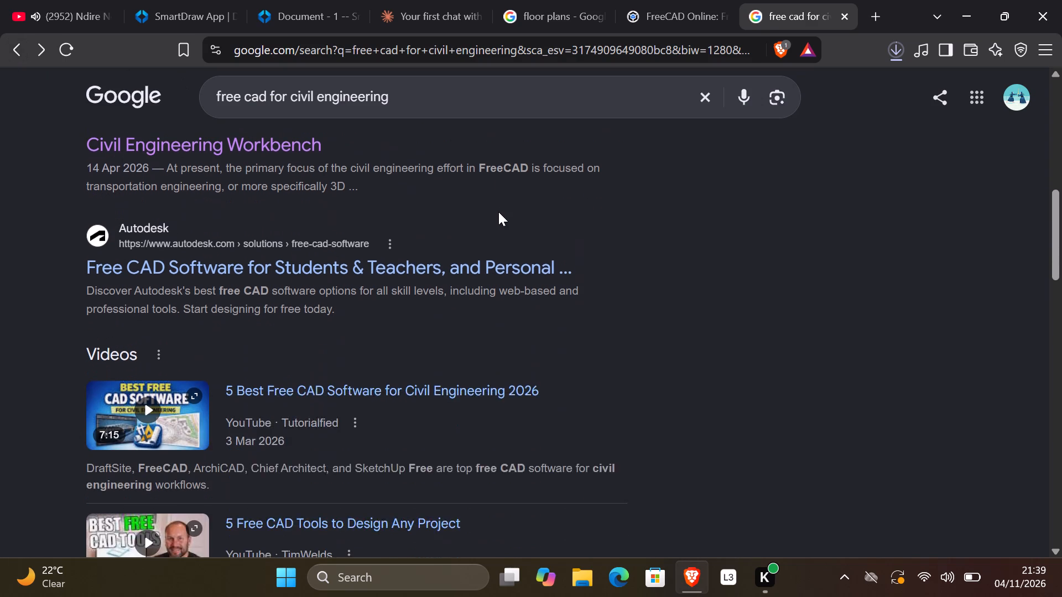
scroll(498, 212, down, 4)
scroll(498, 212, up, 3)
scroll(496, 212, down, 2)
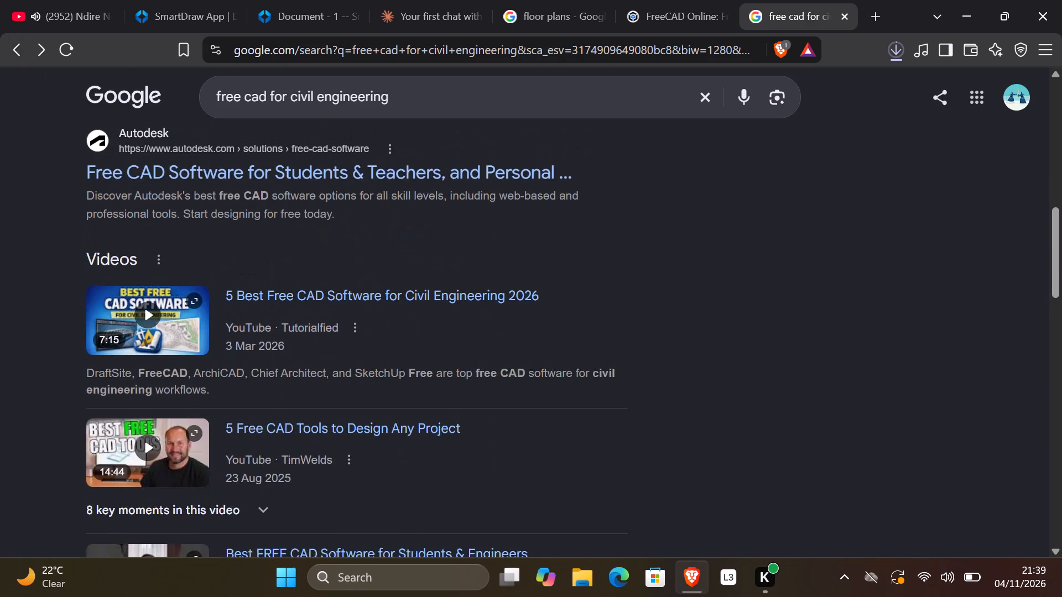
scroll(496, 212, down, 6)
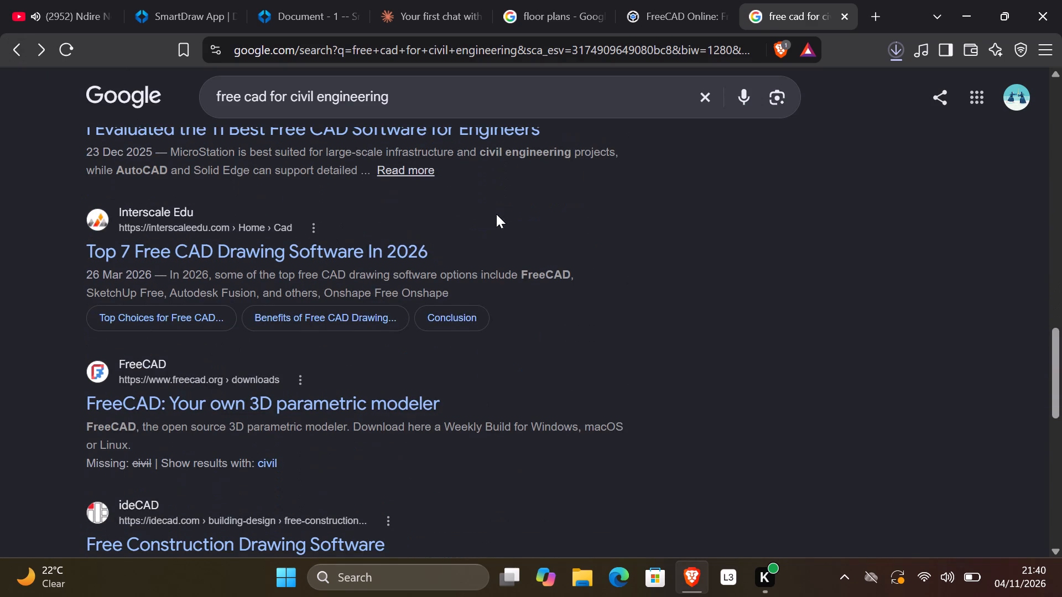
Return to The CAD Hub's FreeCAD Online page and check whether the workspace has finished loading.
click(639, 0)
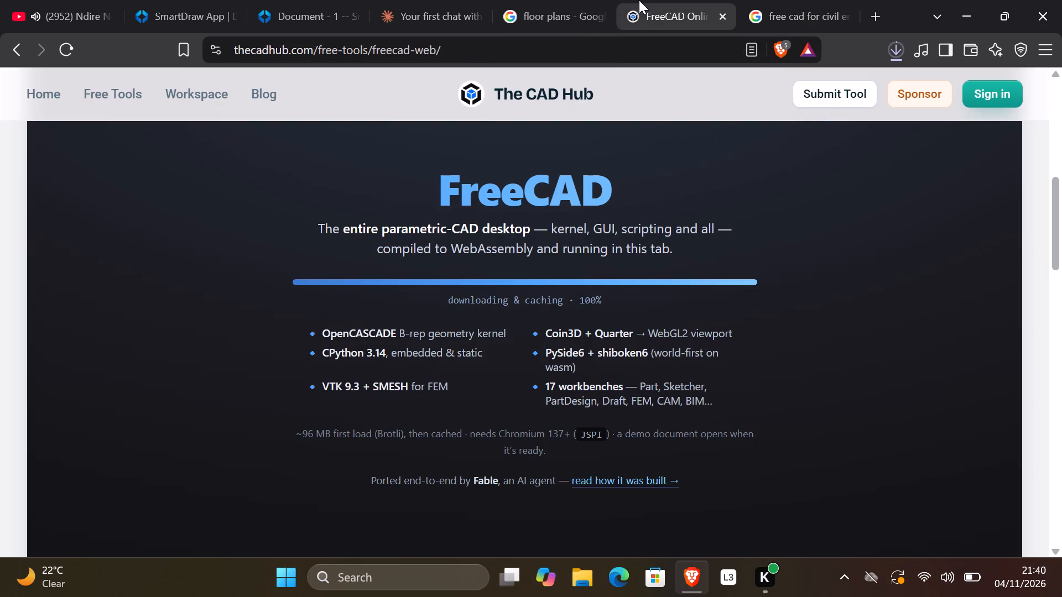
click(652, 271)
click(652, 271)
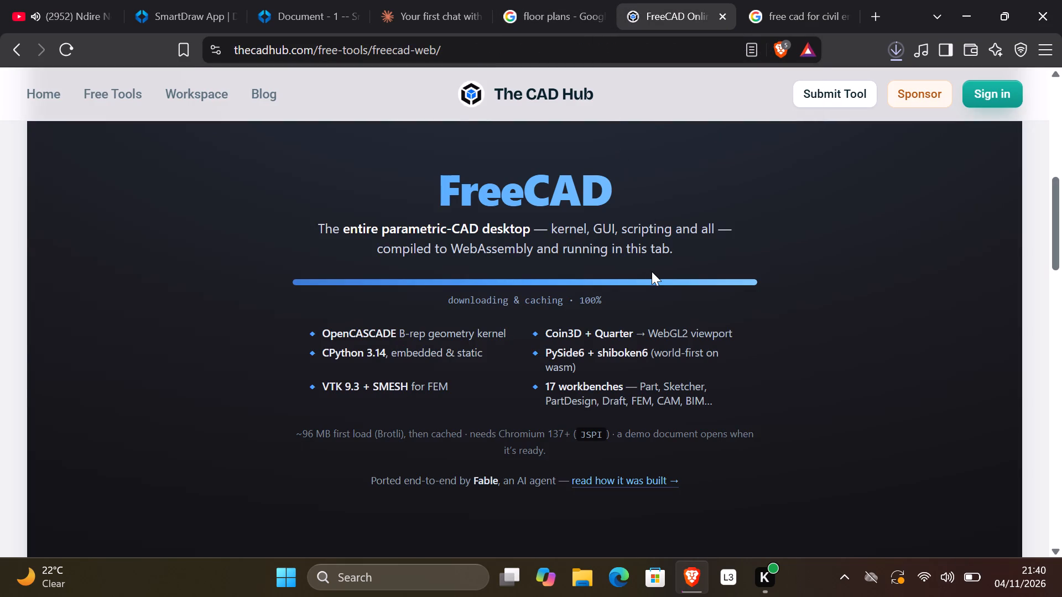
scroll(649, 274, down, 6)
scroll(649, 274, up, 8)
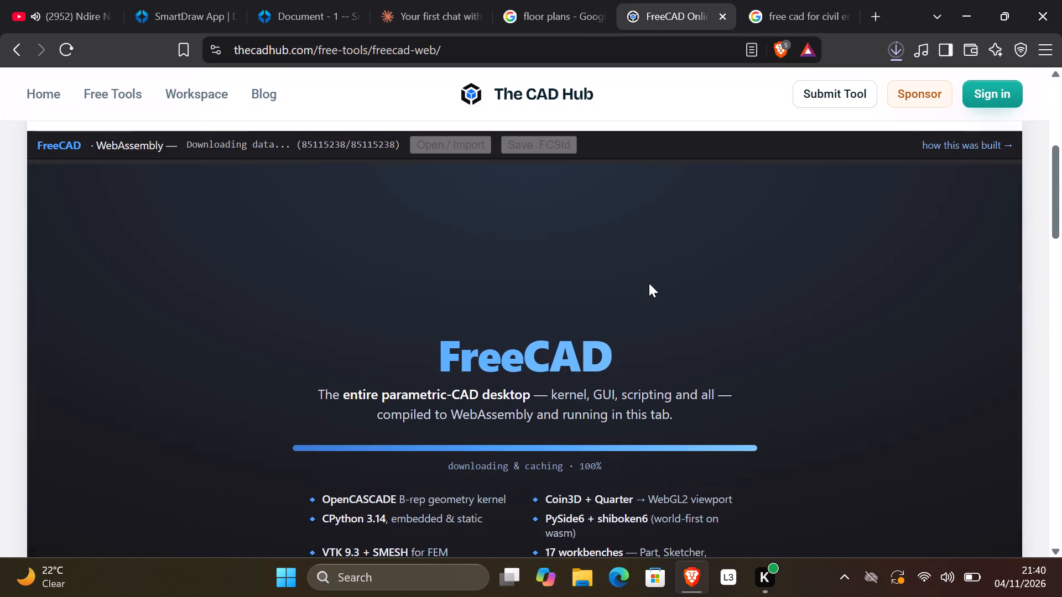
Close the FreeCAD Online, civil engineering search, Claude chat and floor plans search pages, keeping the SmartDraw document in front.
click(309, 2)
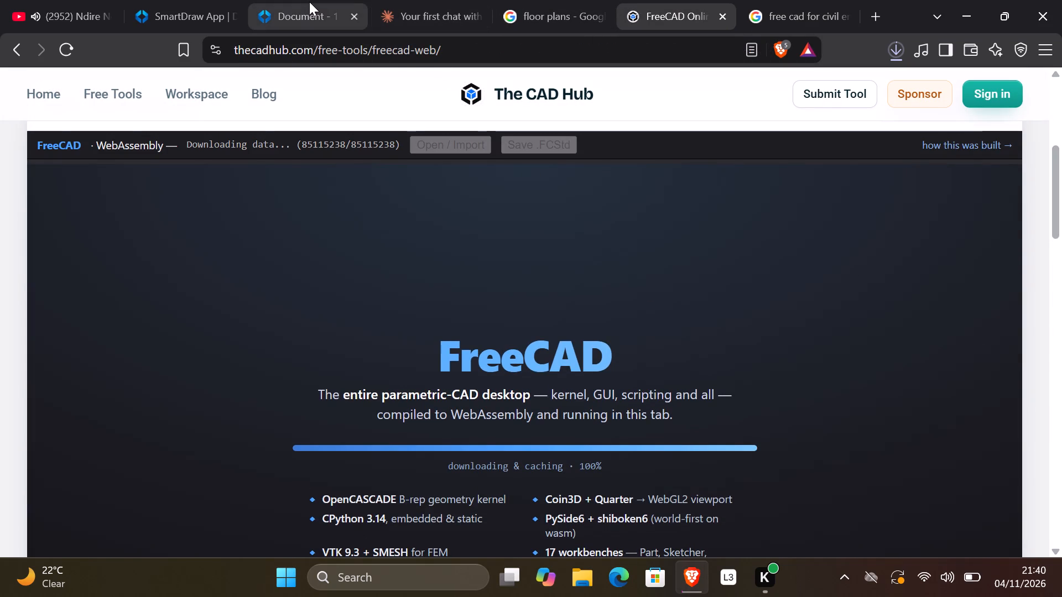
scroll(623, 248, down, 2)
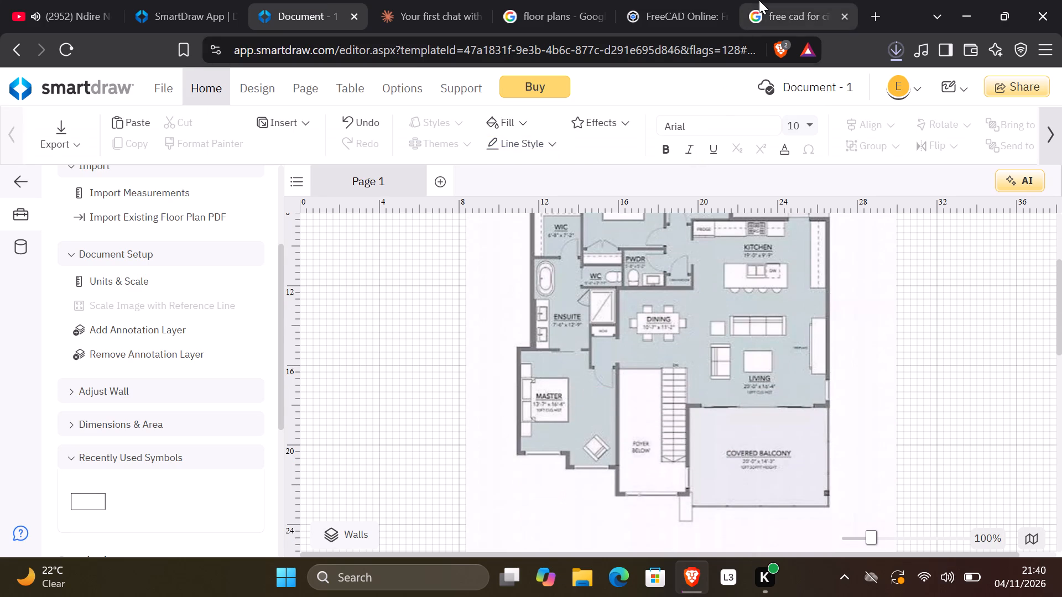
click(718, 19)
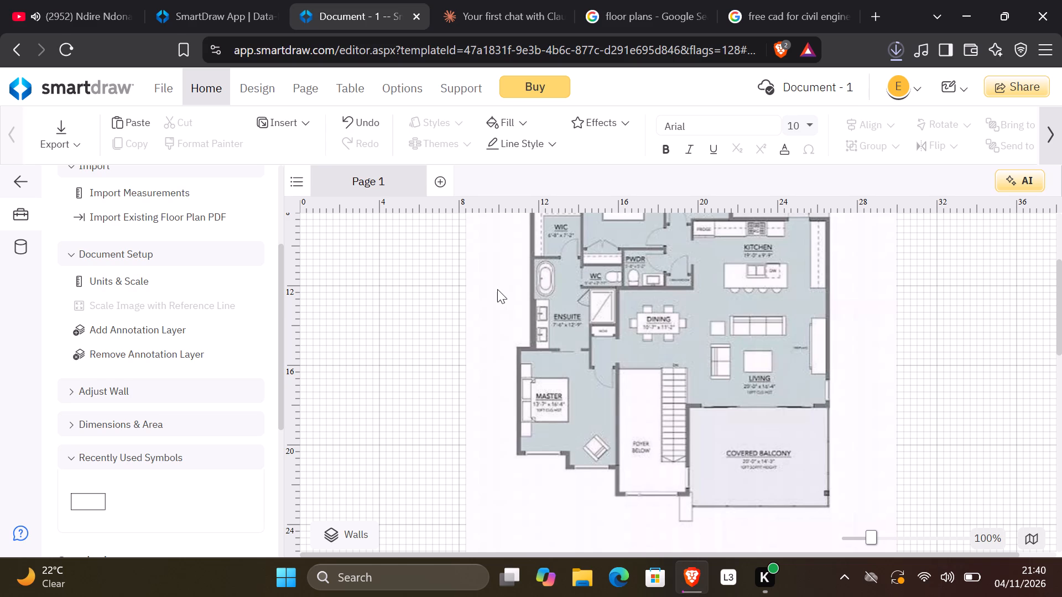
click(80, 0)
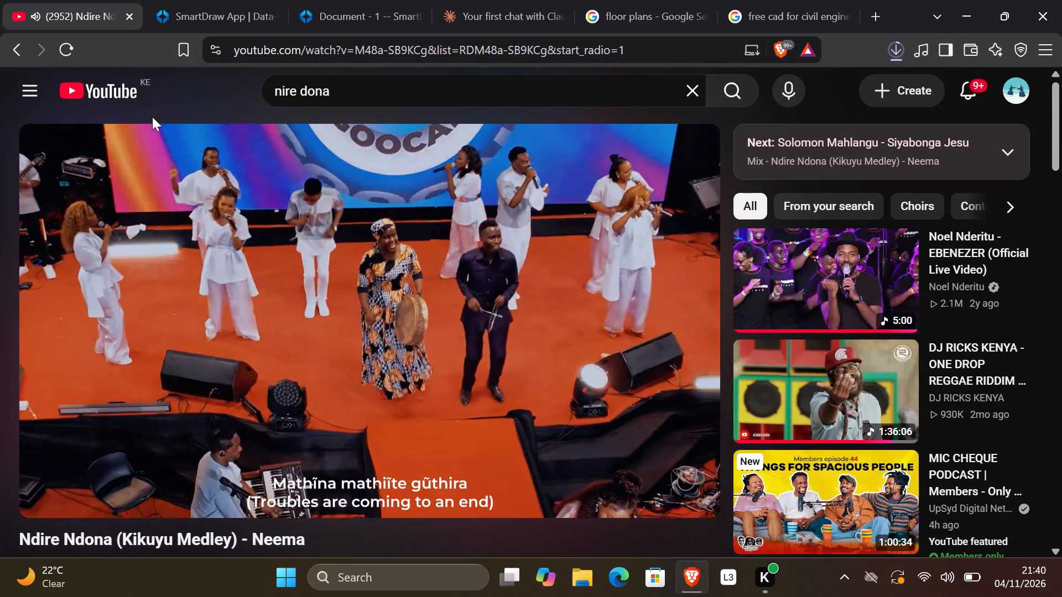
click(341, 2)
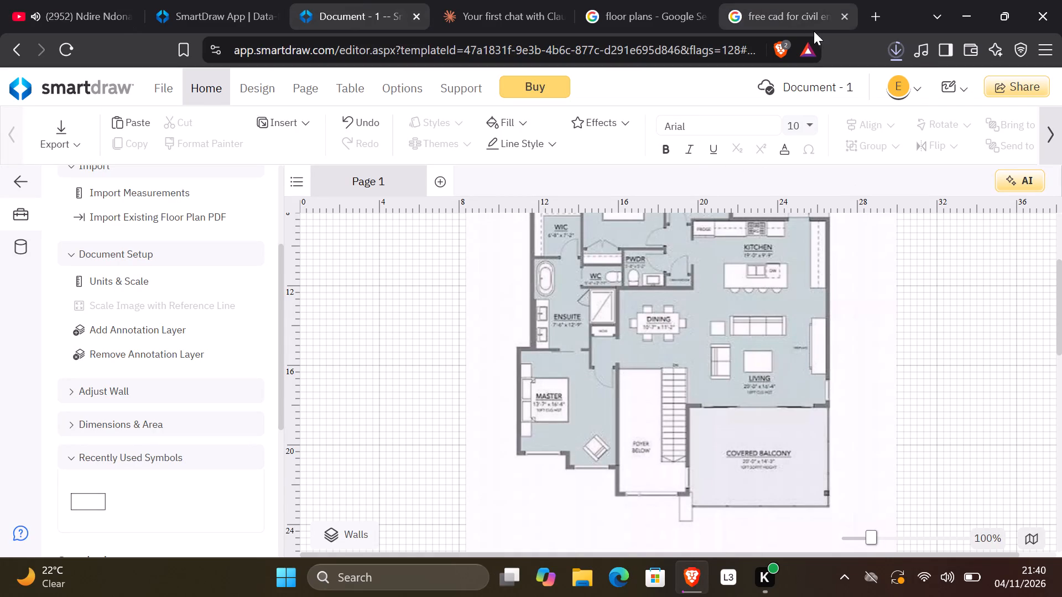
click(842, 17)
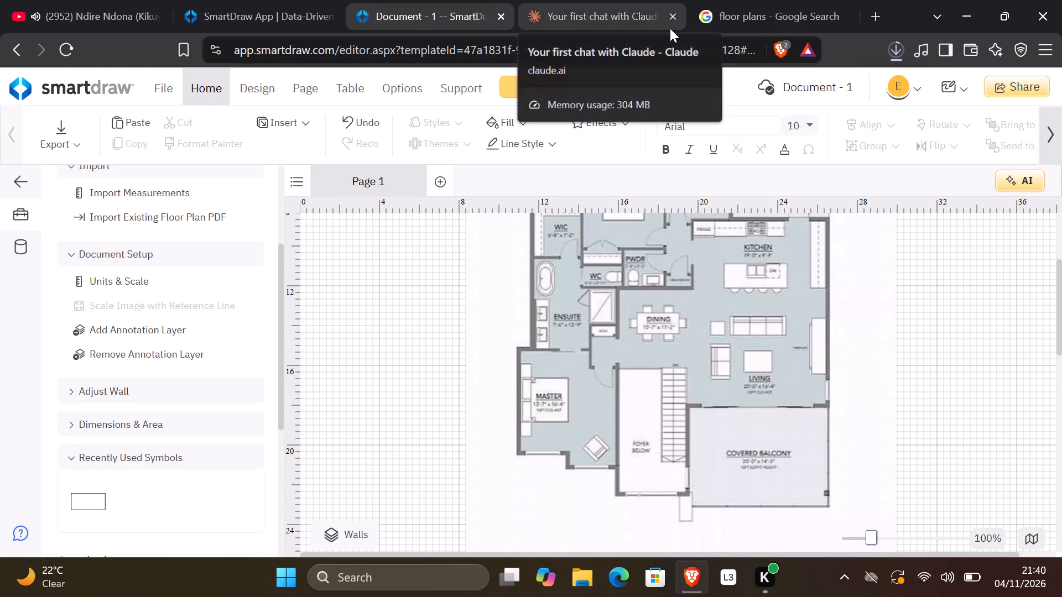
click(674, 13)
click(674, 12)
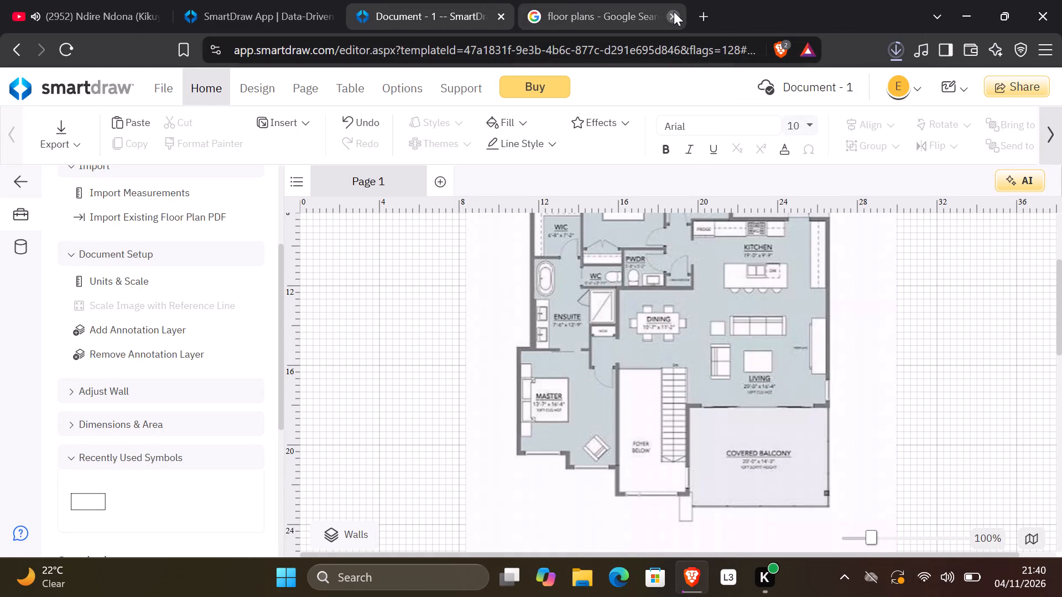
Display the SmartDraw document in full screen.
click(1060, 54)
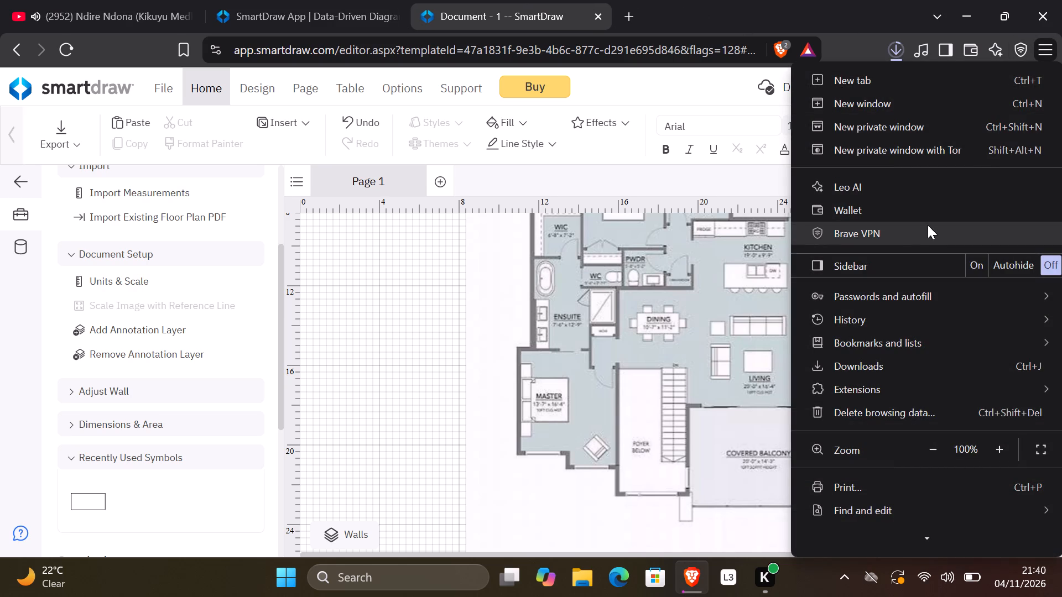
click(1037, 443)
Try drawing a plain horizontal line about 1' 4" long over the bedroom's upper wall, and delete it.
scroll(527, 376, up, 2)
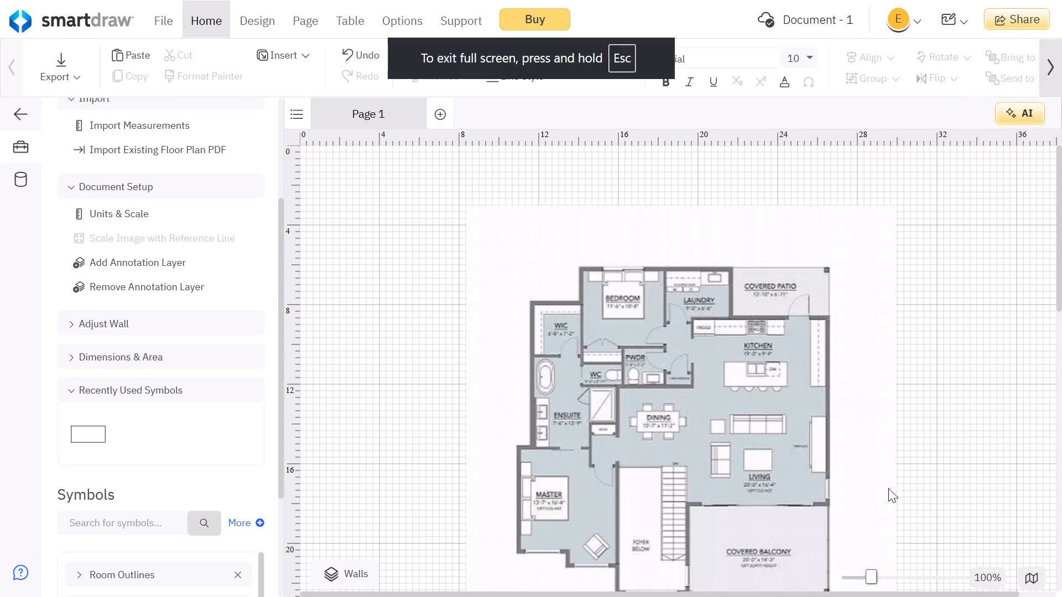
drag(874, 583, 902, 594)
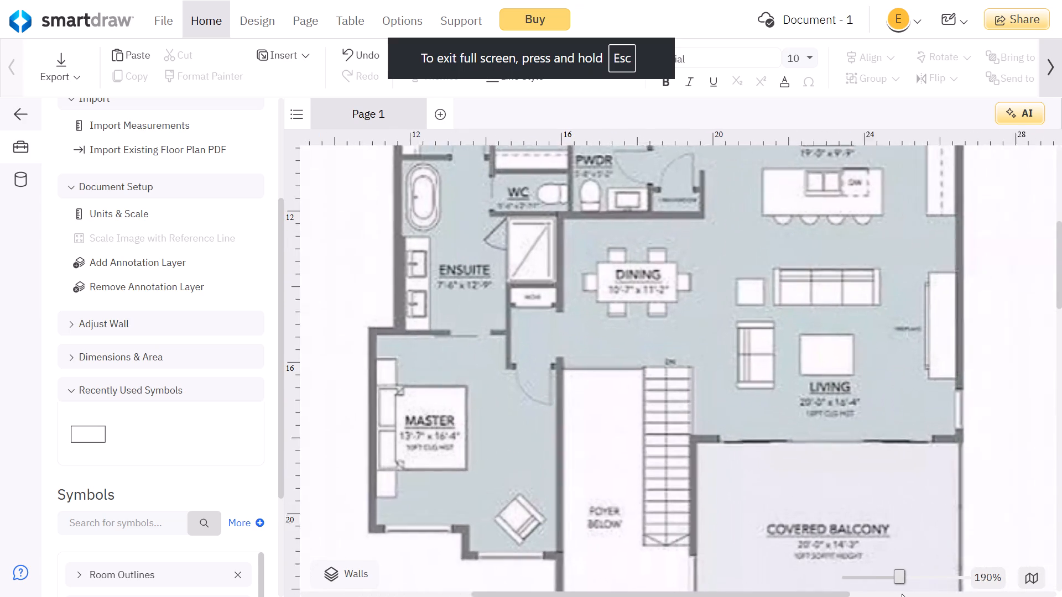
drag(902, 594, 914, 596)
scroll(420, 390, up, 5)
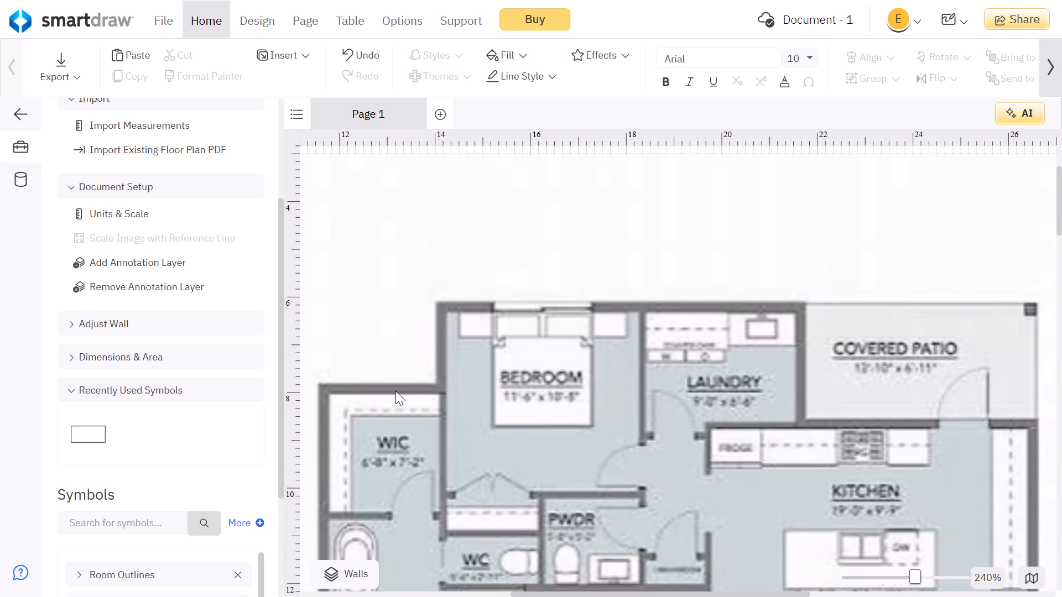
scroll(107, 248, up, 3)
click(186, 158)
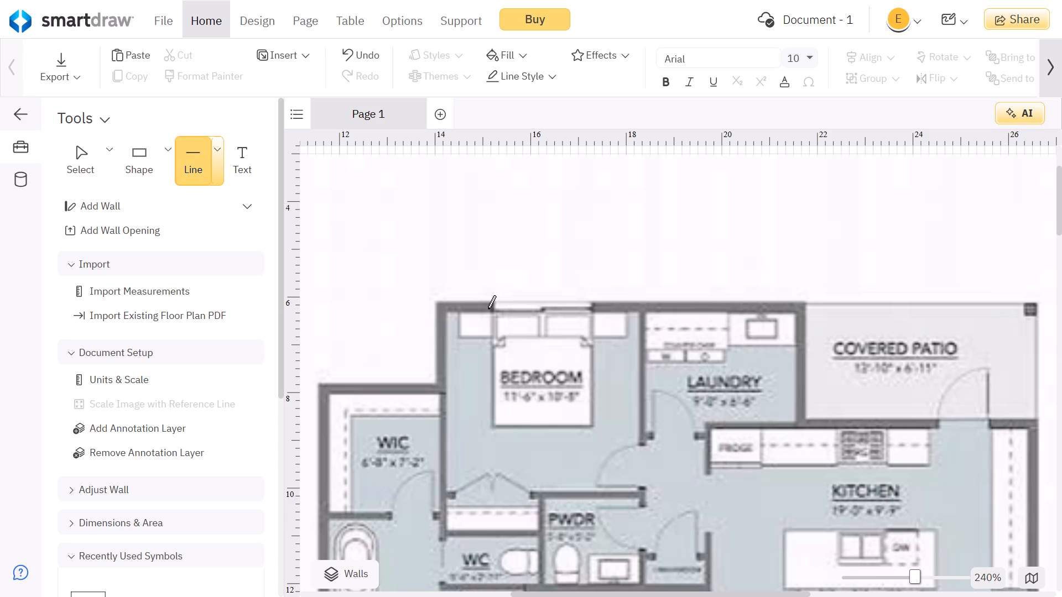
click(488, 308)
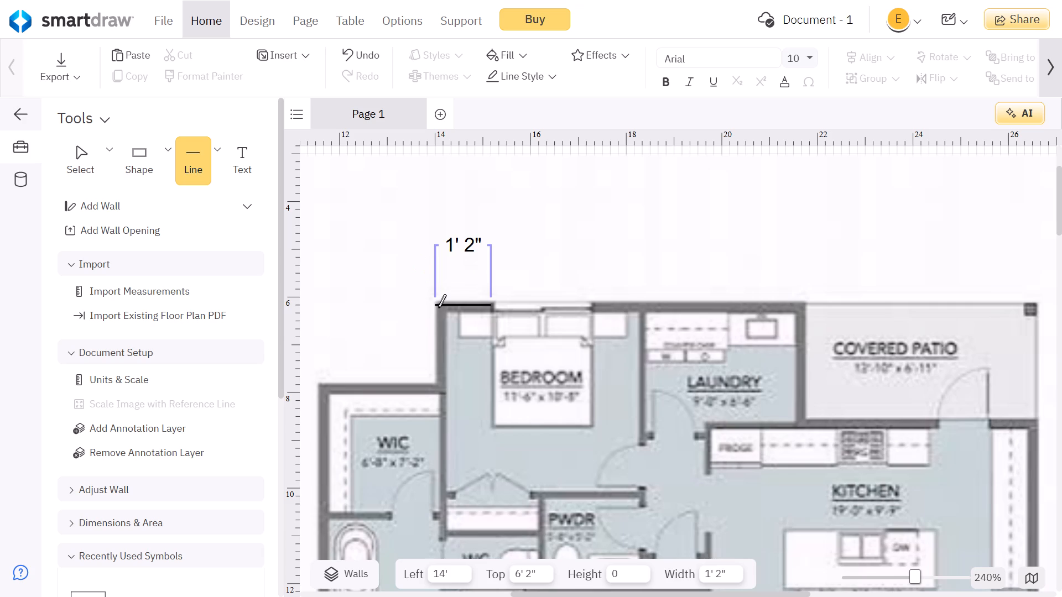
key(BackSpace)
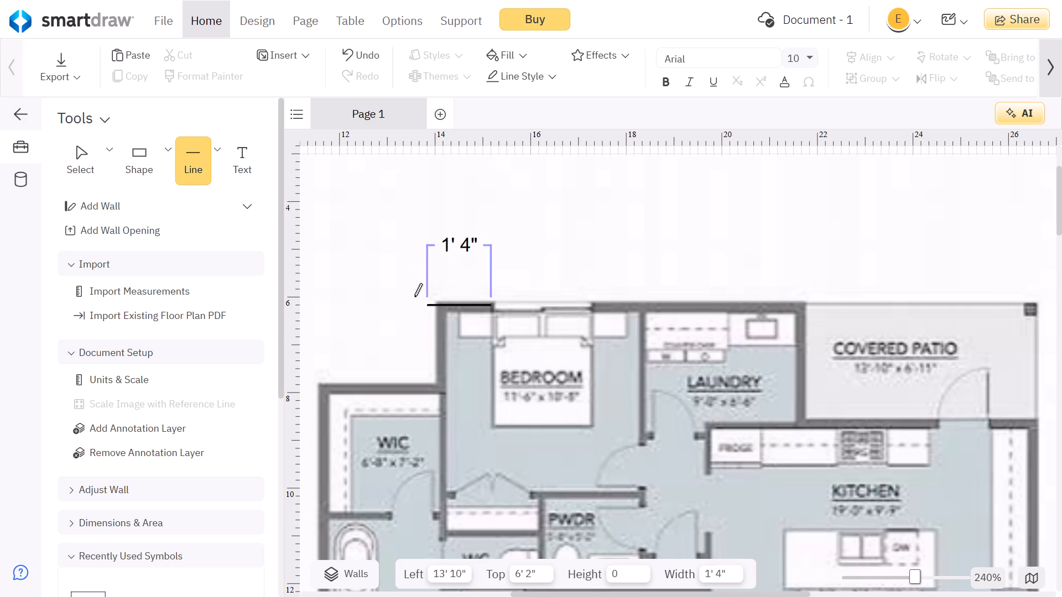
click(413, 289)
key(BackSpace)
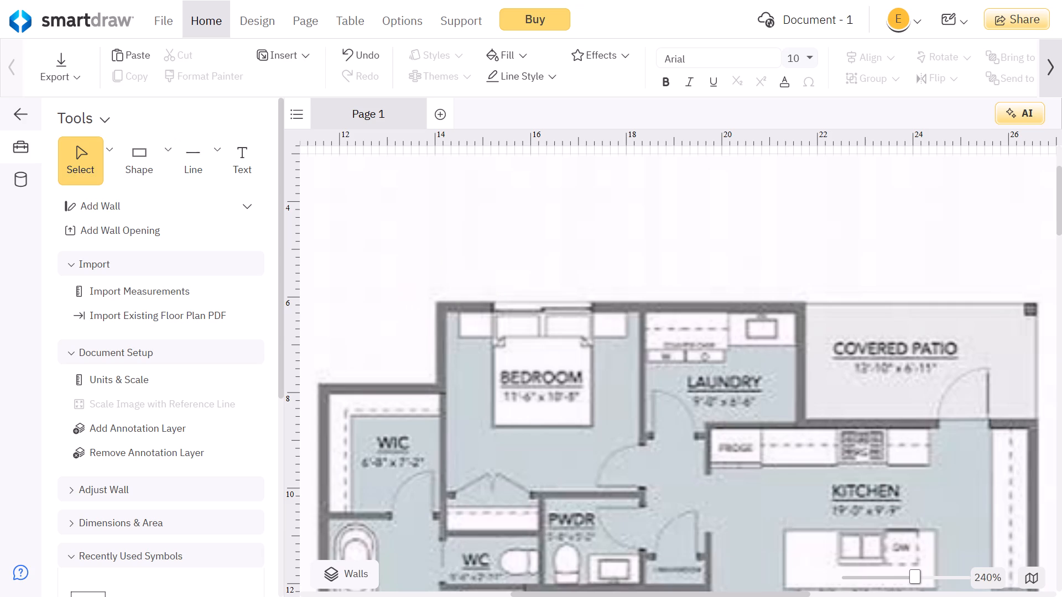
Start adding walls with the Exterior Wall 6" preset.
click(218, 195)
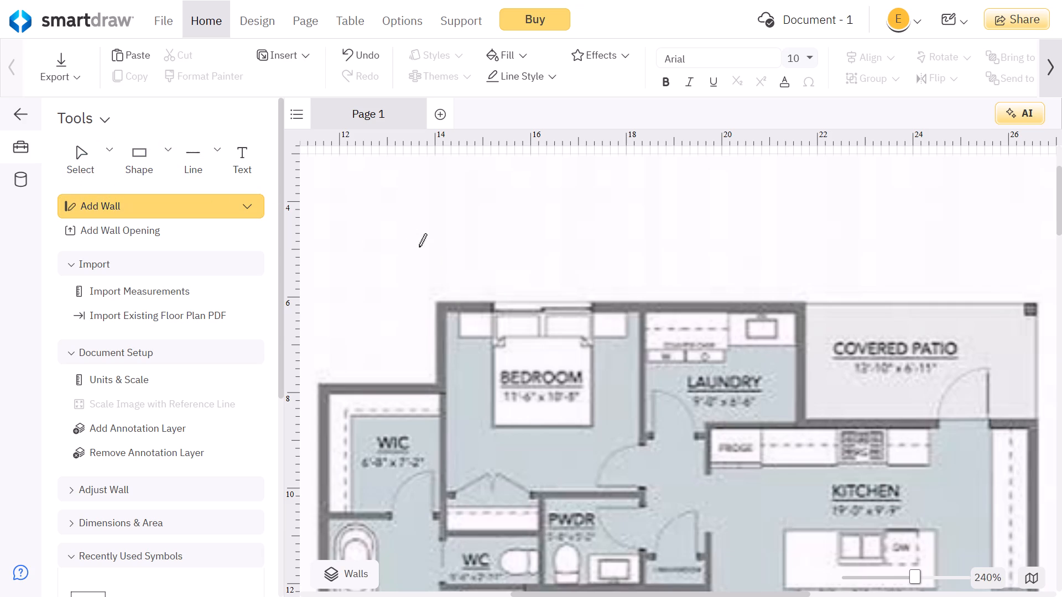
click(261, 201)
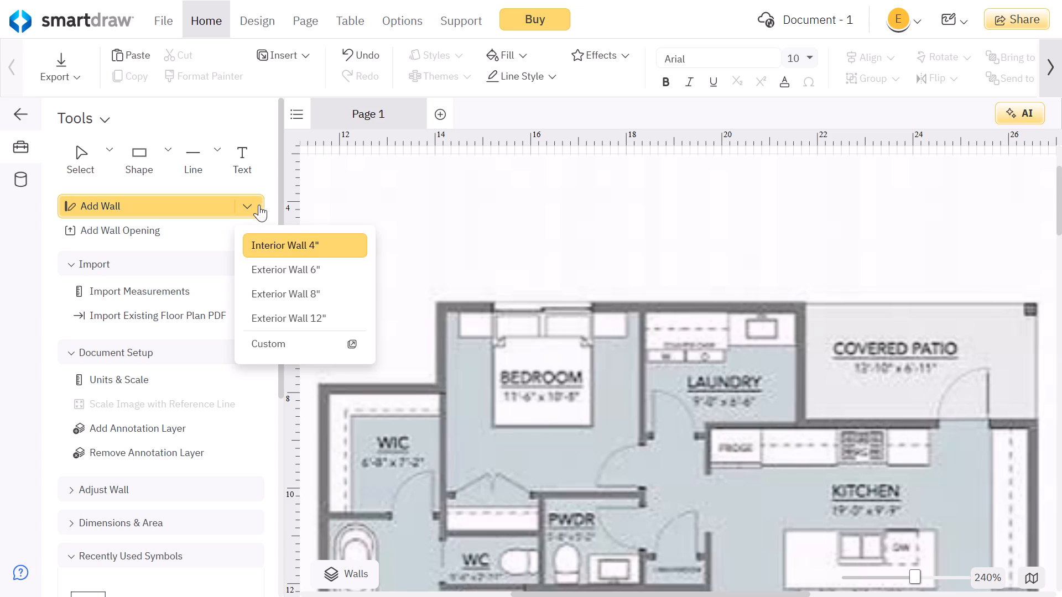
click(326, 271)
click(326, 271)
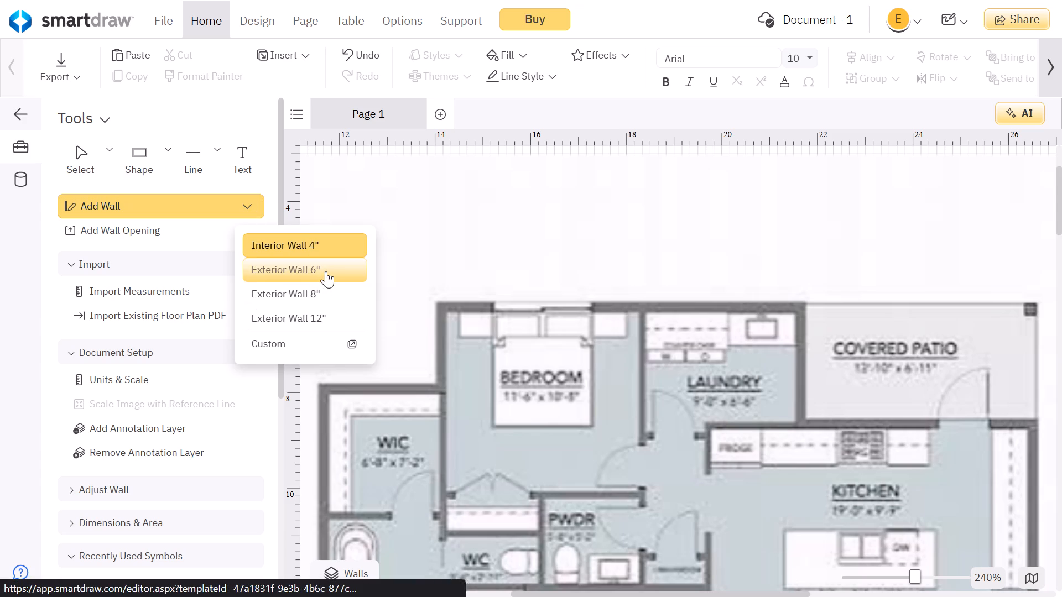
Set a custom thickness of 3 inches for the walls being added.
click(247, 201)
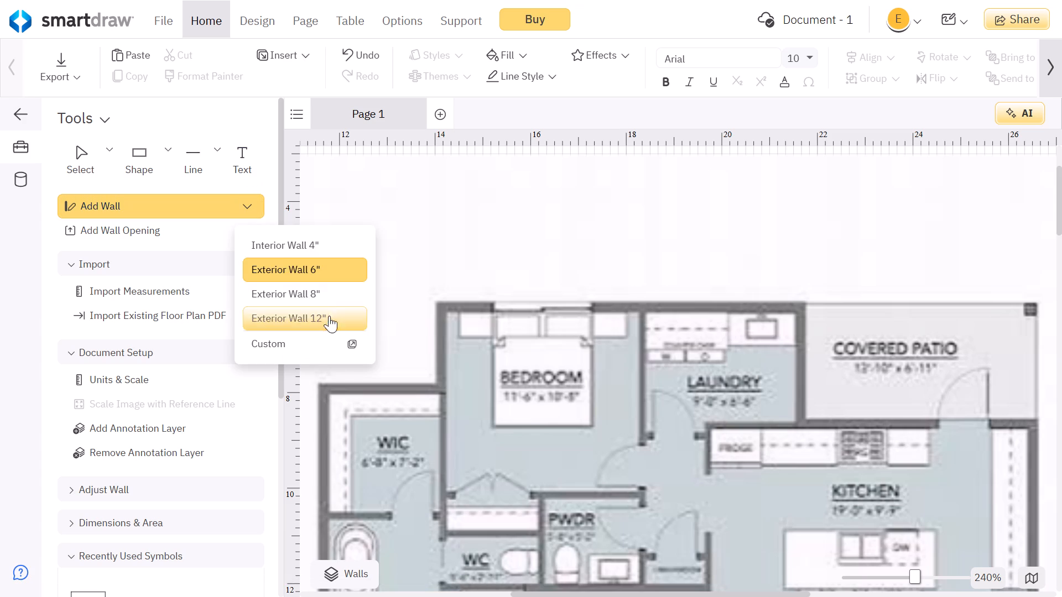
click(343, 351)
click(345, 349)
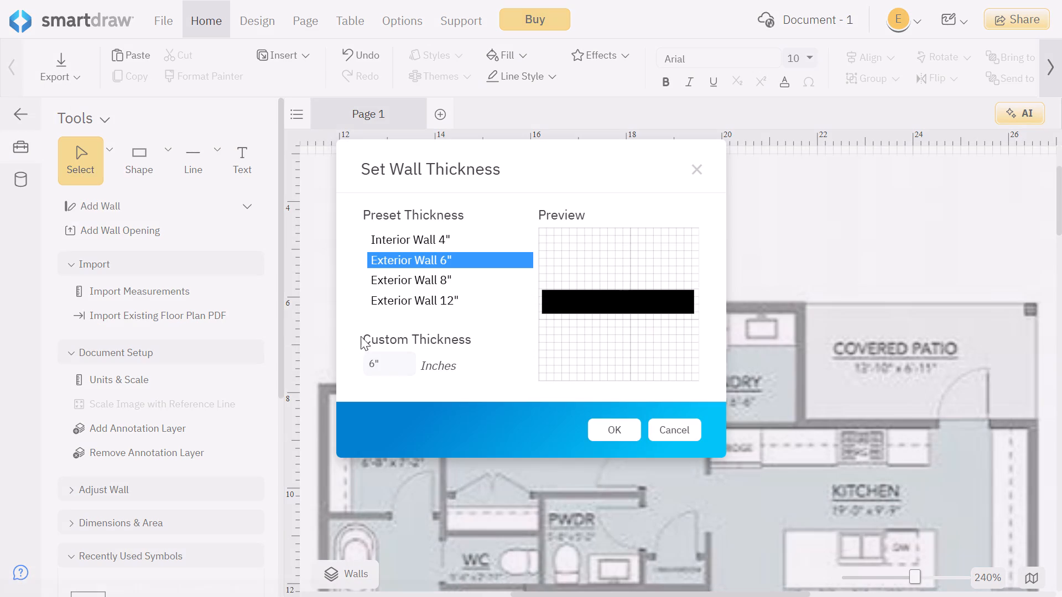
click(378, 364)
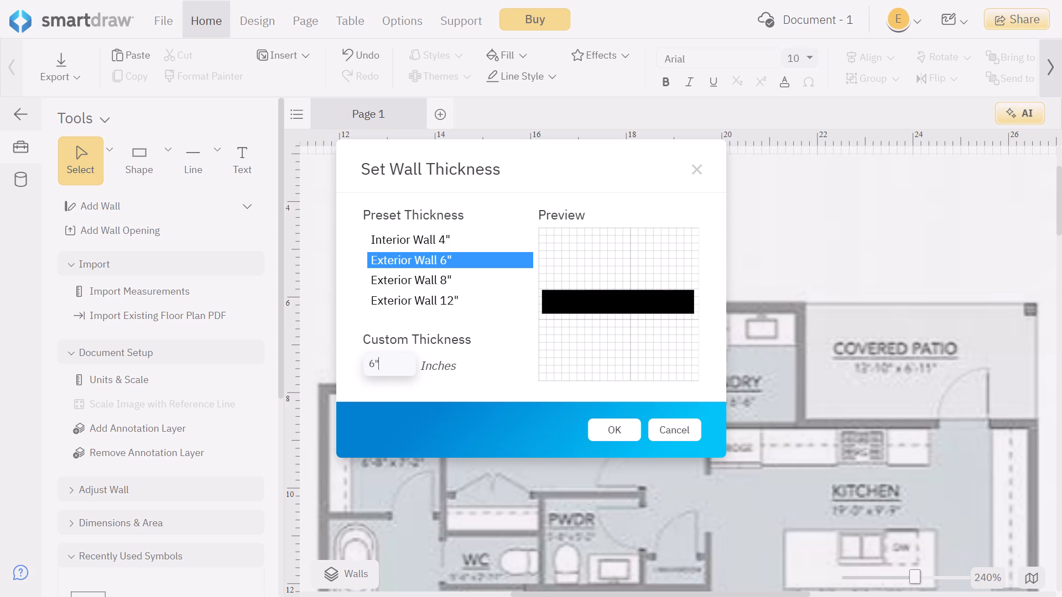
click(373, 364)
key(BackSpace)
key(3)
click(574, 402)
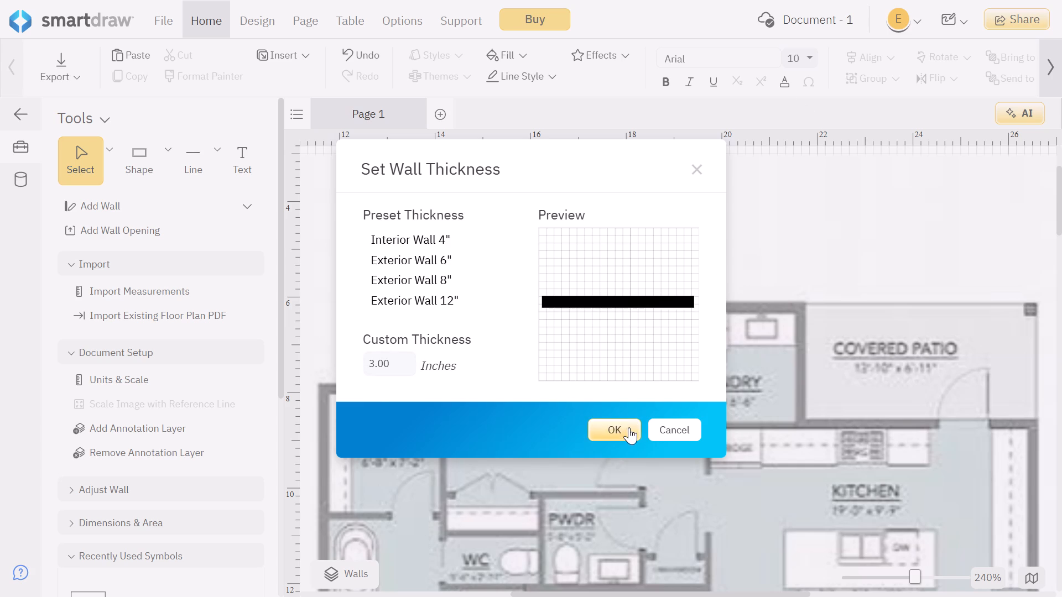
click(629, 425)
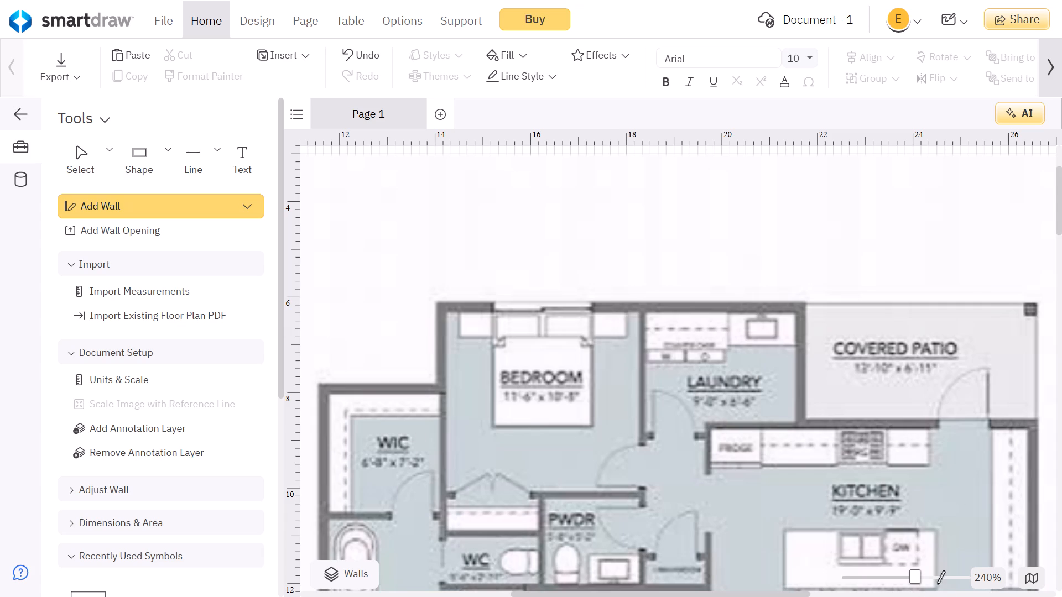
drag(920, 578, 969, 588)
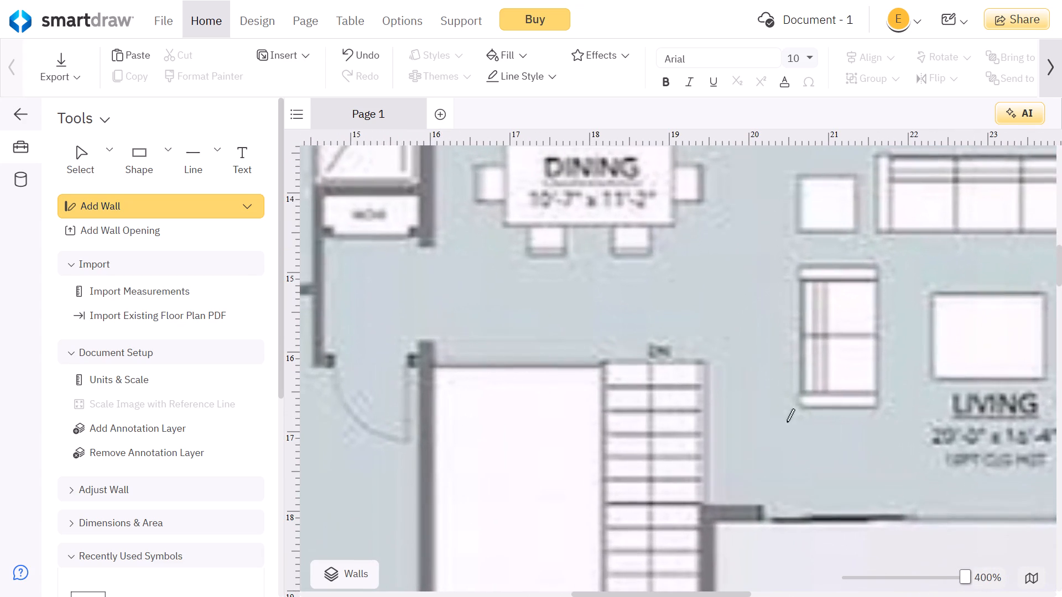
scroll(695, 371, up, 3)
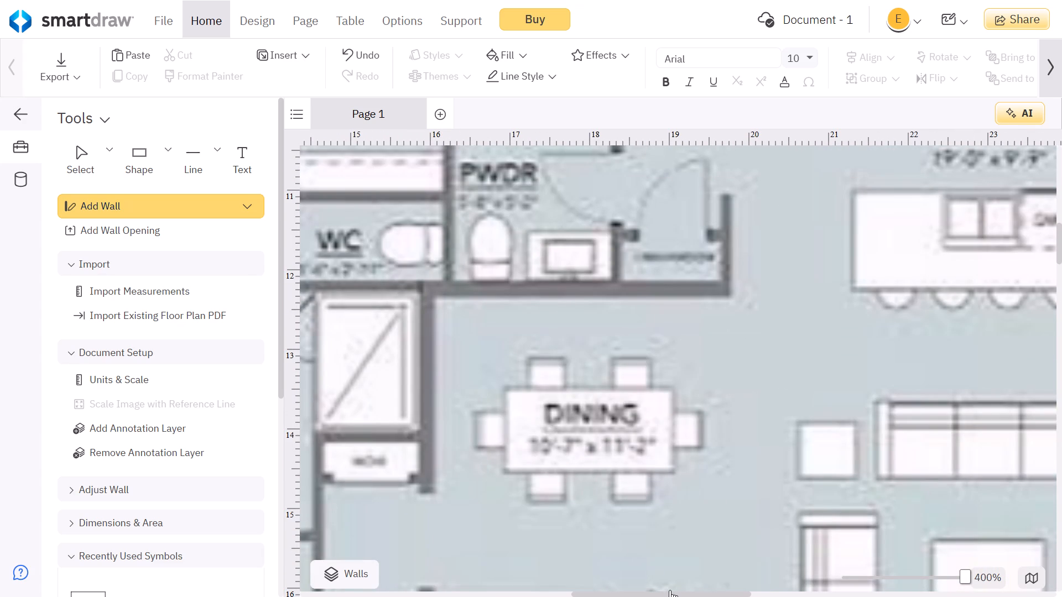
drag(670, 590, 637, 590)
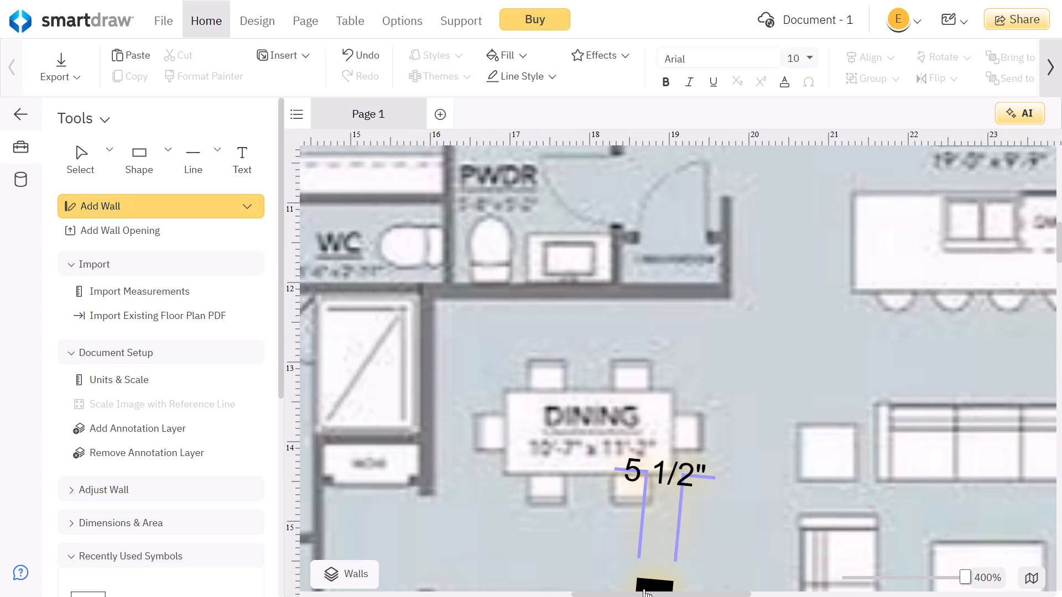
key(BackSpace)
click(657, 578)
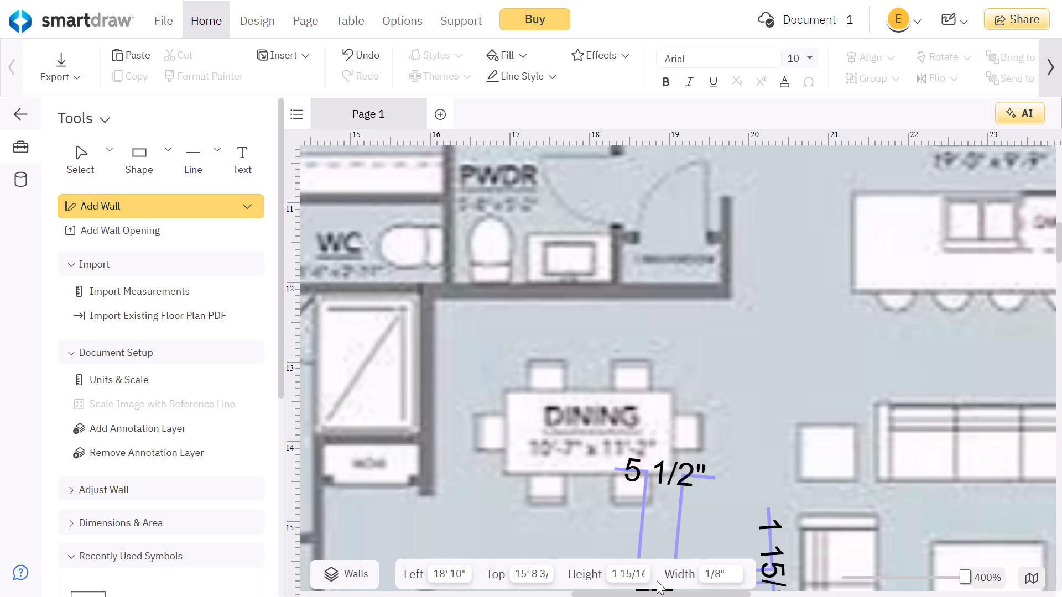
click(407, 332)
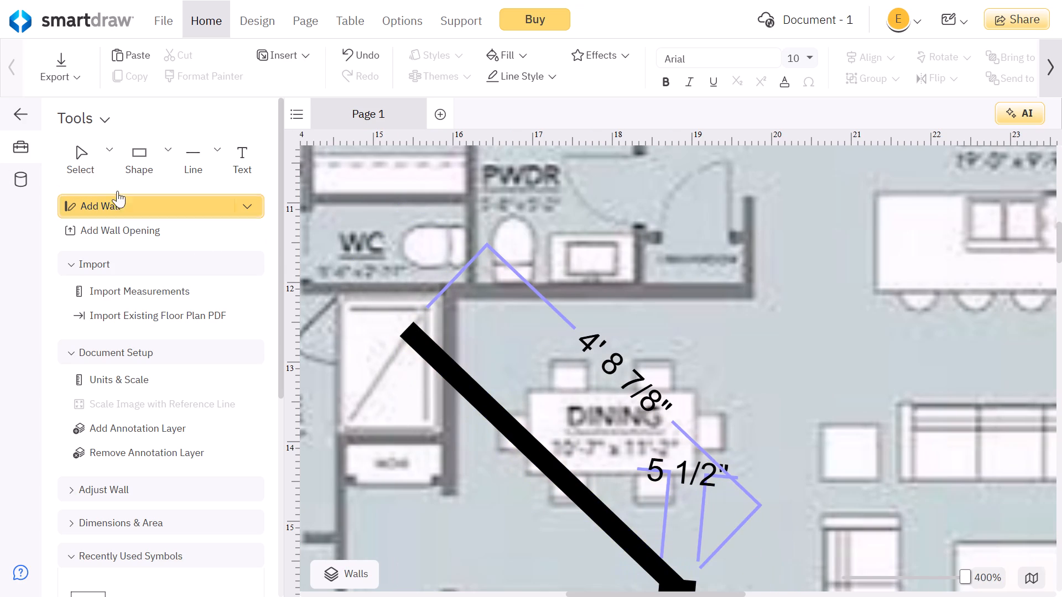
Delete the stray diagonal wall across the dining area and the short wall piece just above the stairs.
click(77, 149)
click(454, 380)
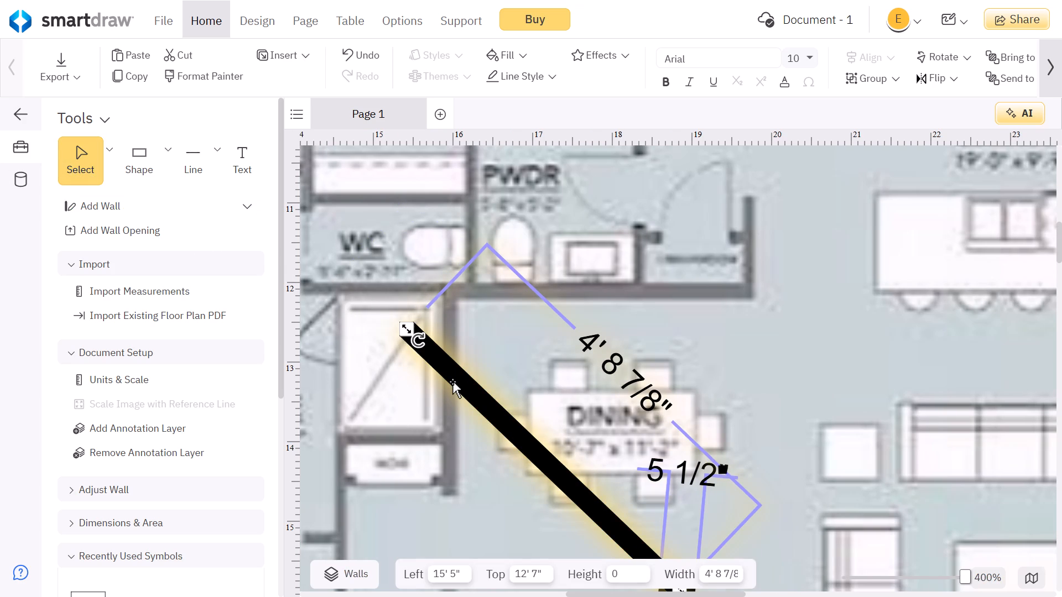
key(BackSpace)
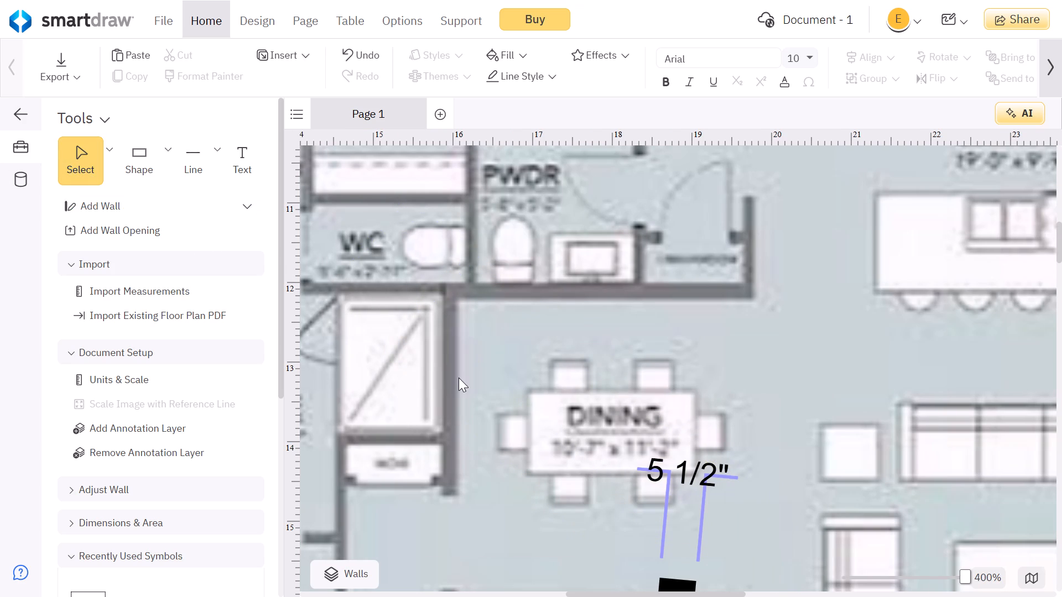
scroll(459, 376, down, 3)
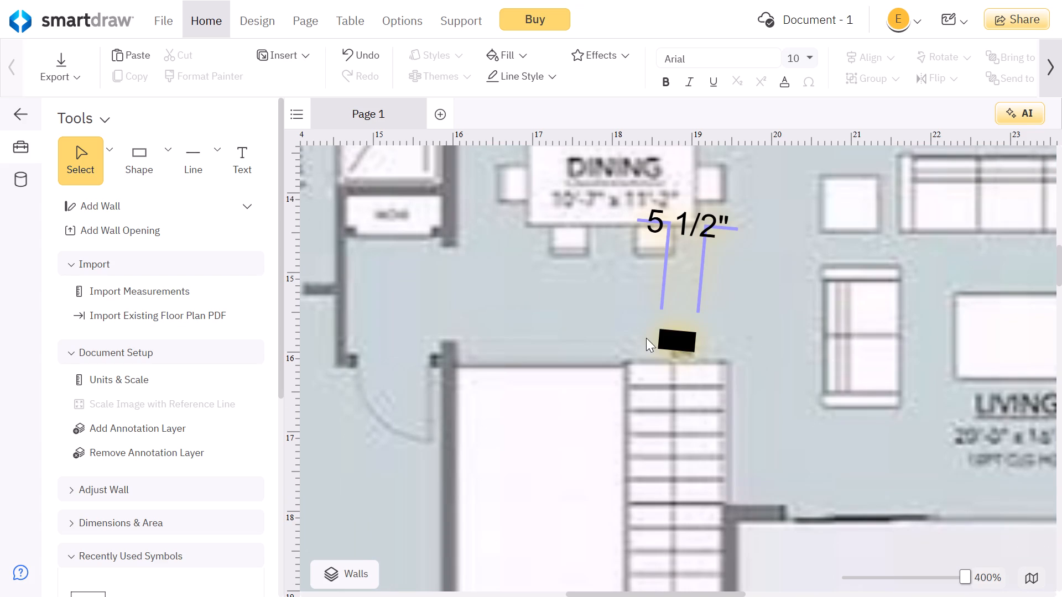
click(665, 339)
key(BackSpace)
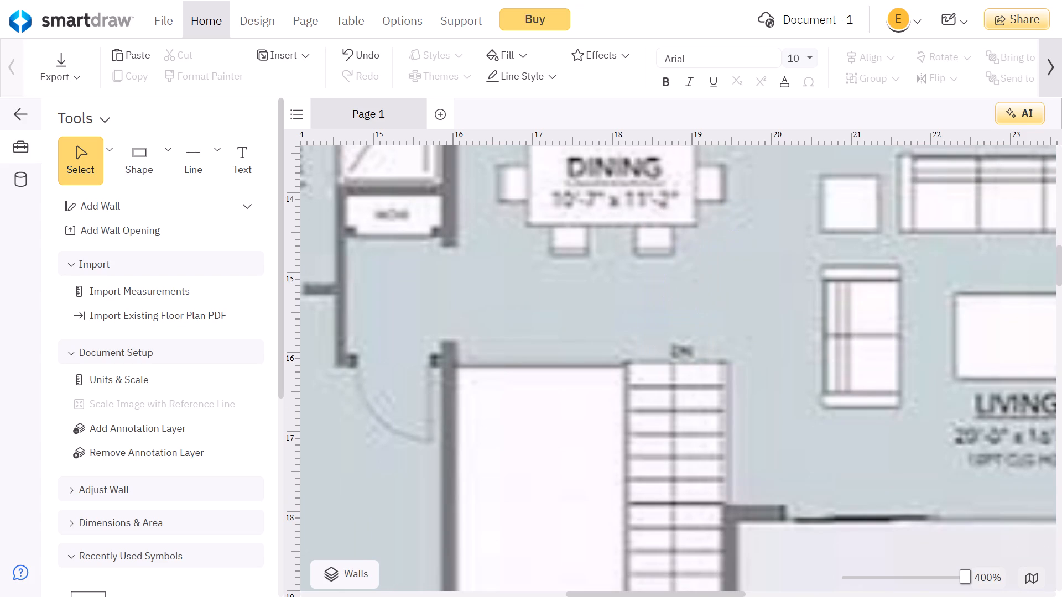
Add a horizontal wall about 1' 2 1/2" long over the bedroom's upper wall, from the window's edge to the outer corner.
scroll(656, 327, up, 8)
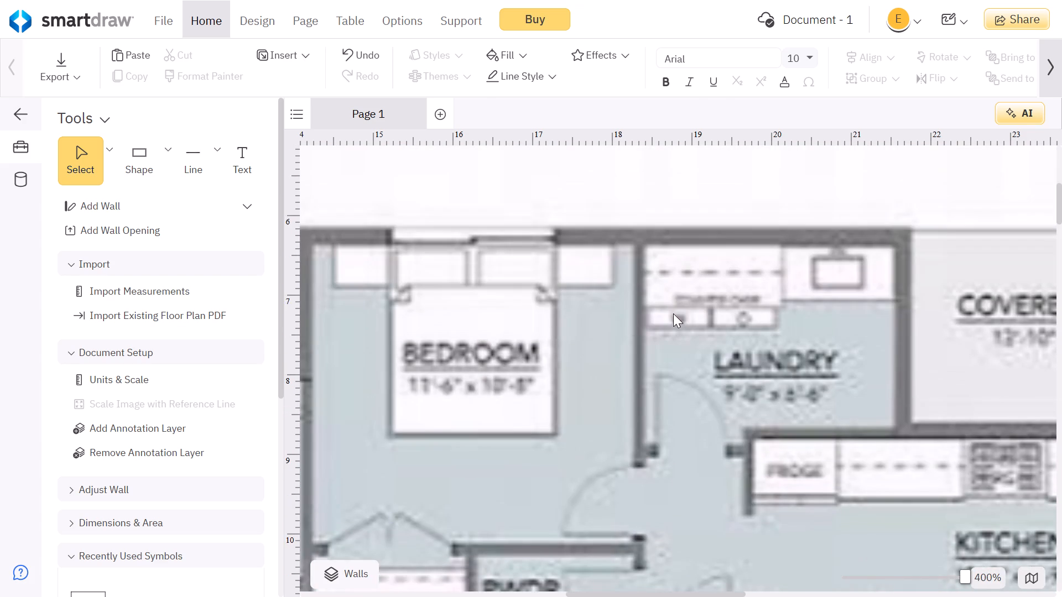
scroll(673, 312, up, 1)
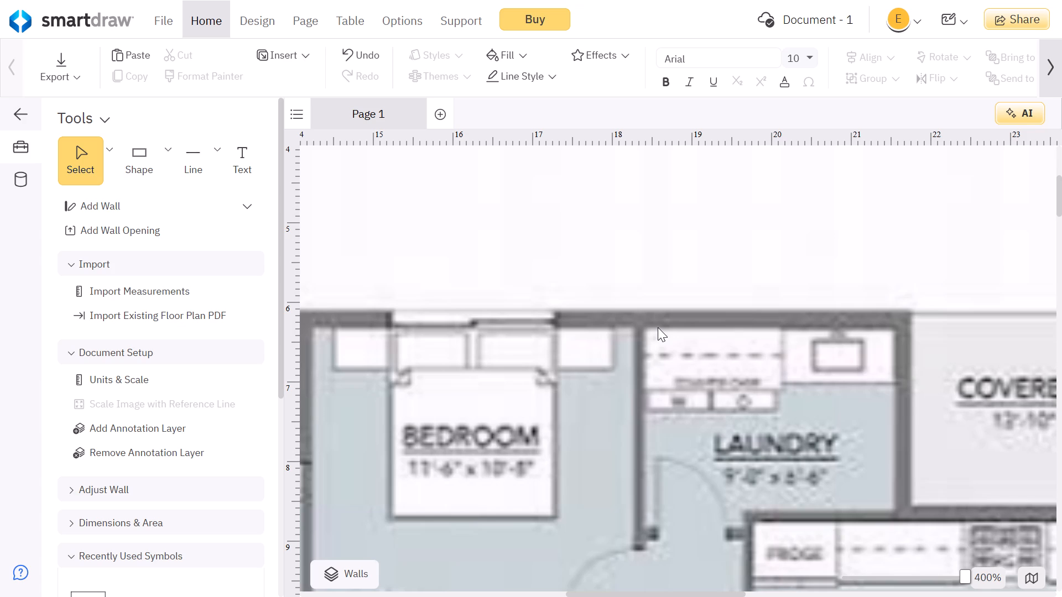
click(658, 327)
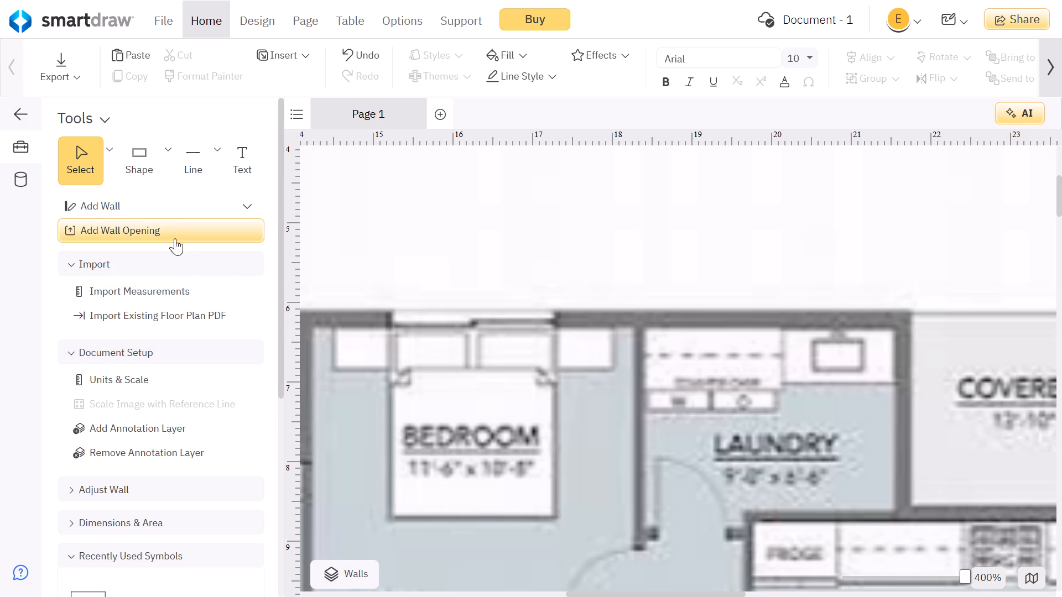
click(167, 193)
click(152, 210)
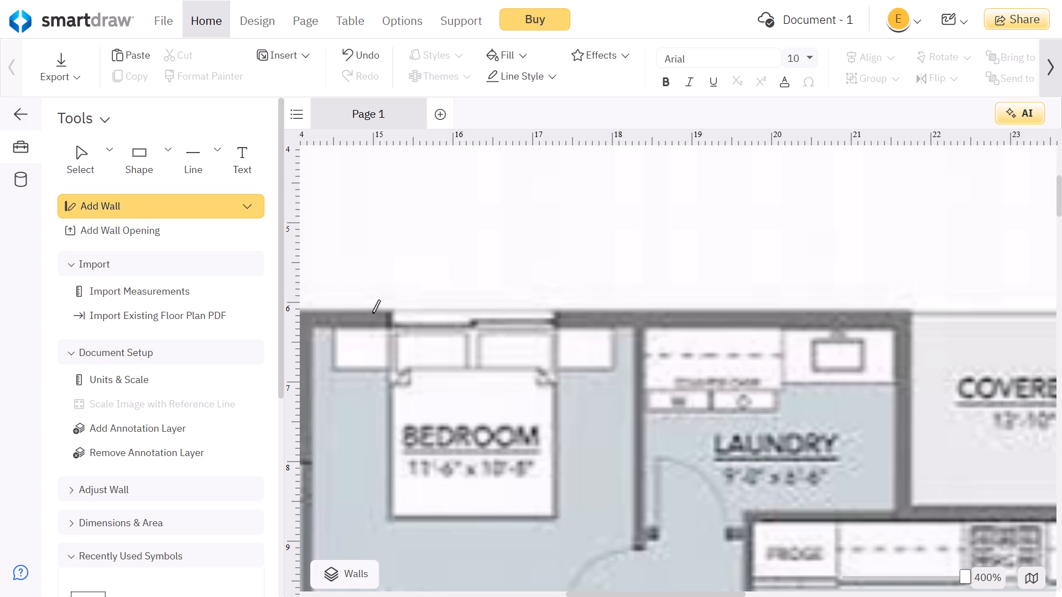
click(388, 316)
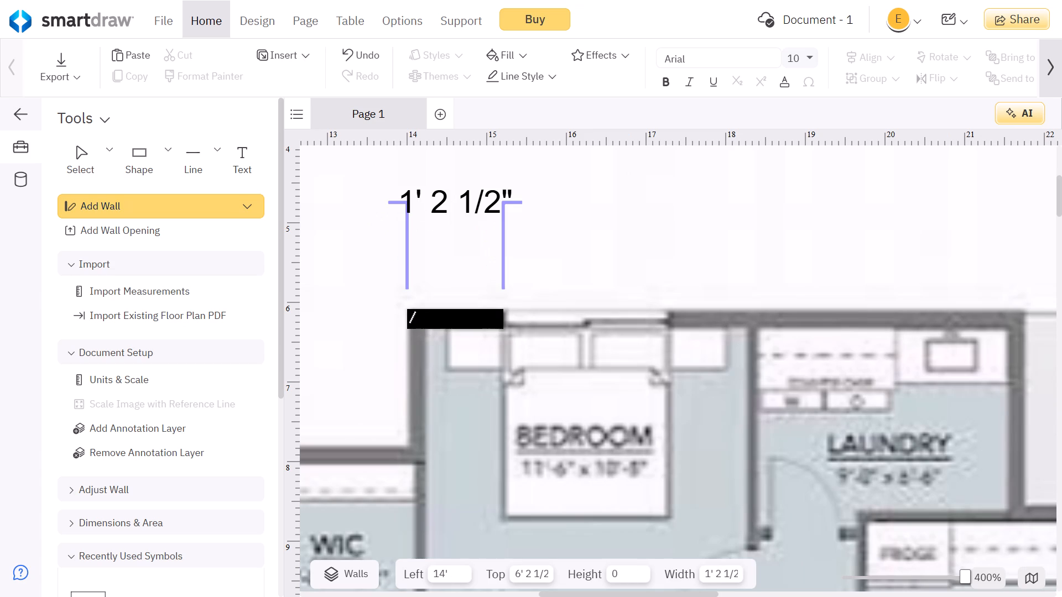
click(408, 322)
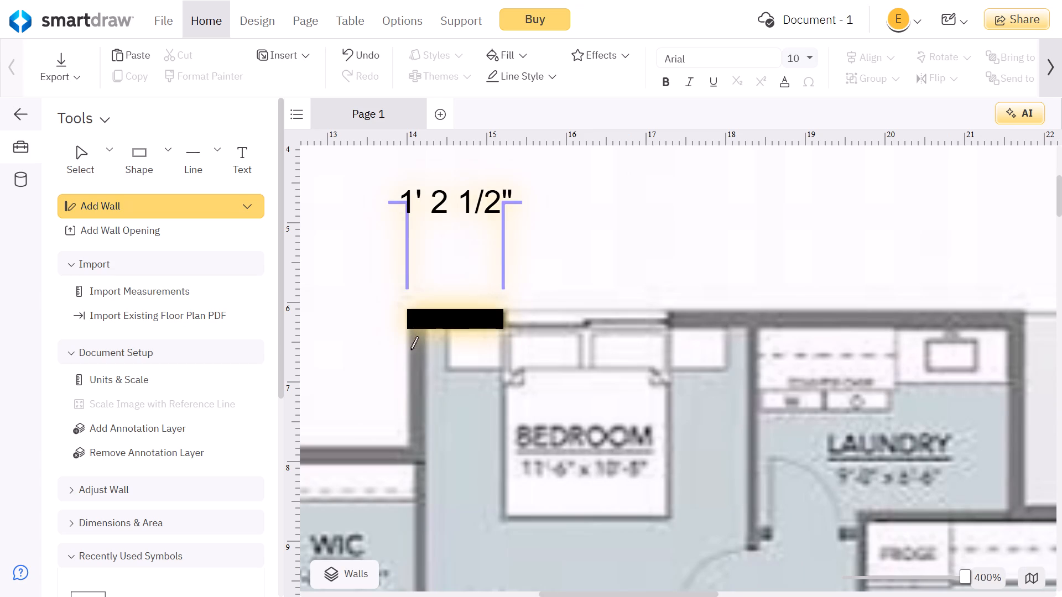
Add a vertical wall about 1' 8" long over the bedroom's outer side wall, from the WIC's upper wall to the corner.
click(419, 453)
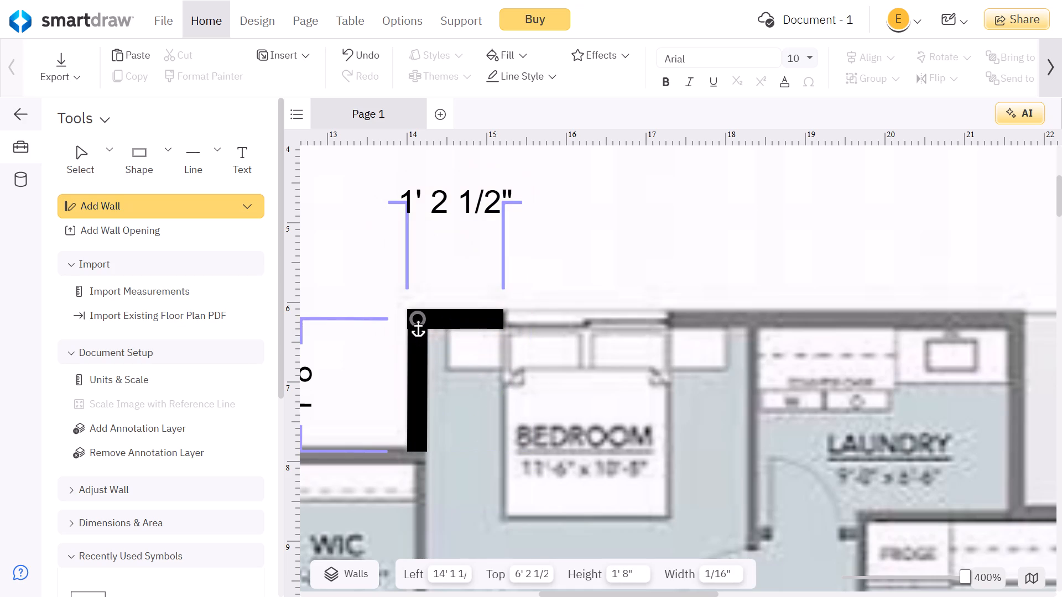
click(418, 313)
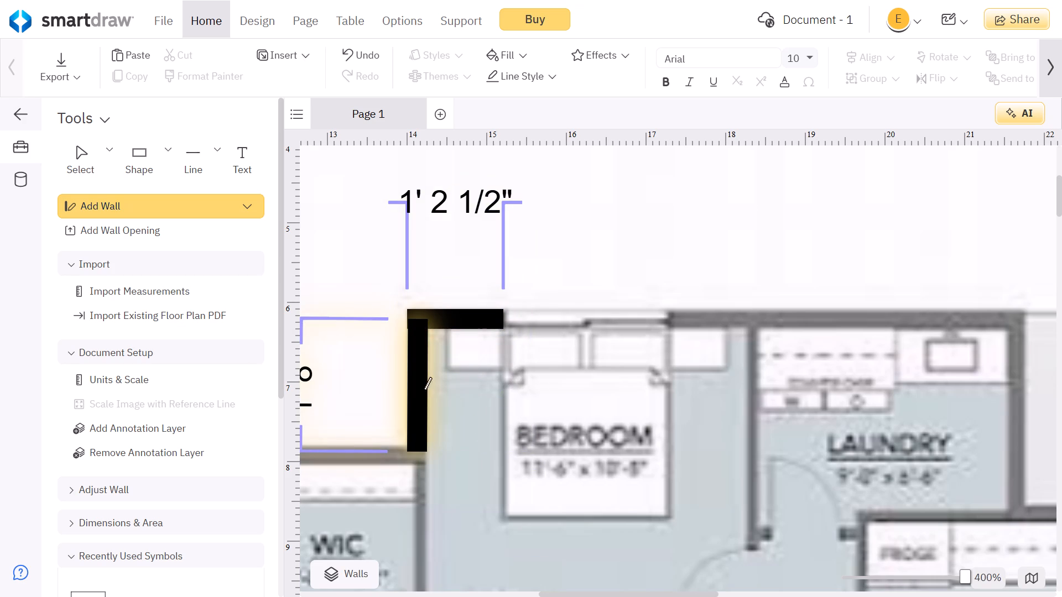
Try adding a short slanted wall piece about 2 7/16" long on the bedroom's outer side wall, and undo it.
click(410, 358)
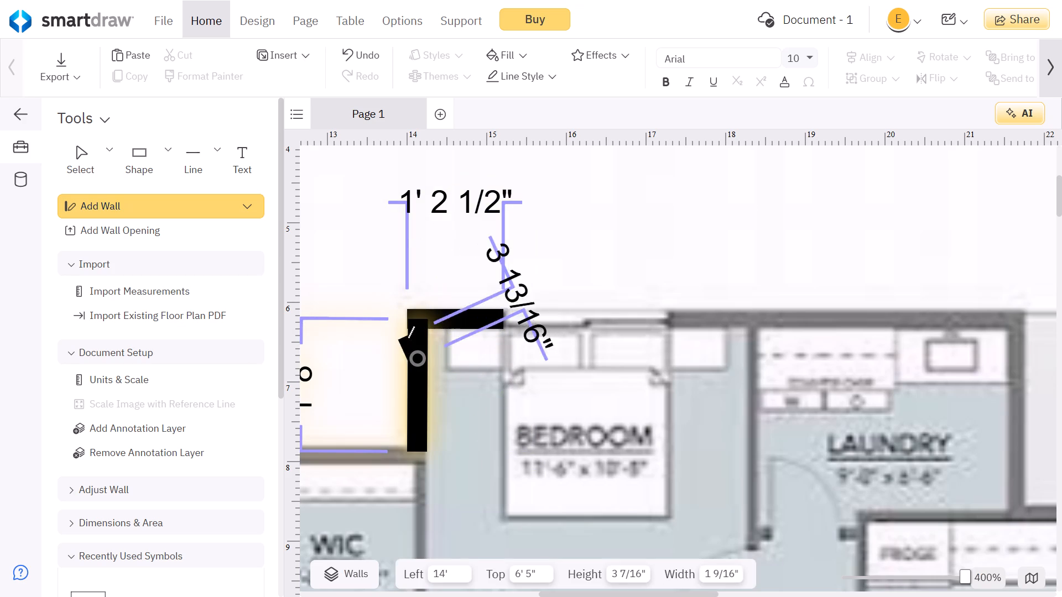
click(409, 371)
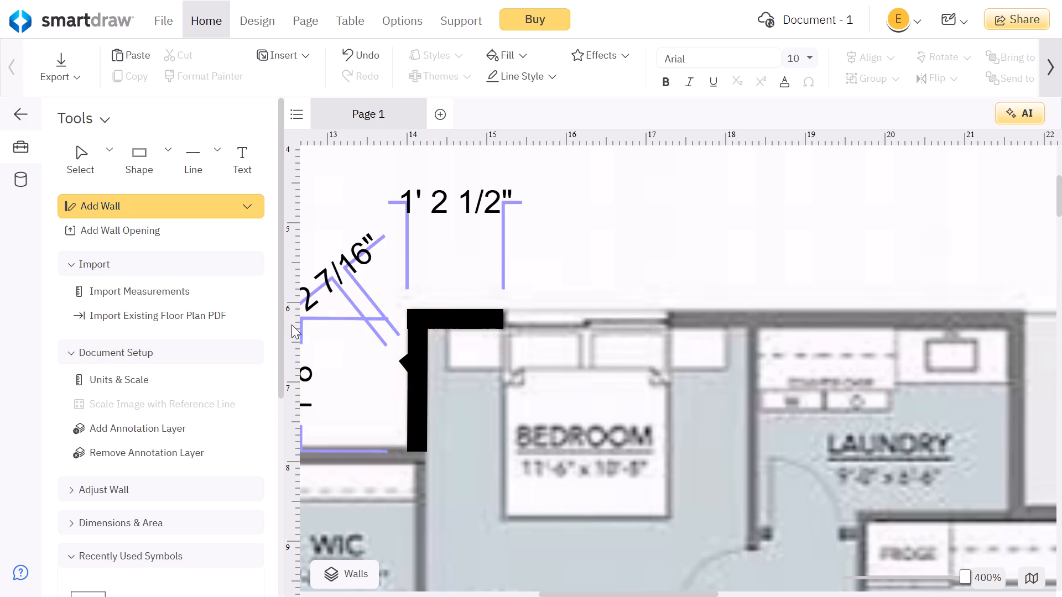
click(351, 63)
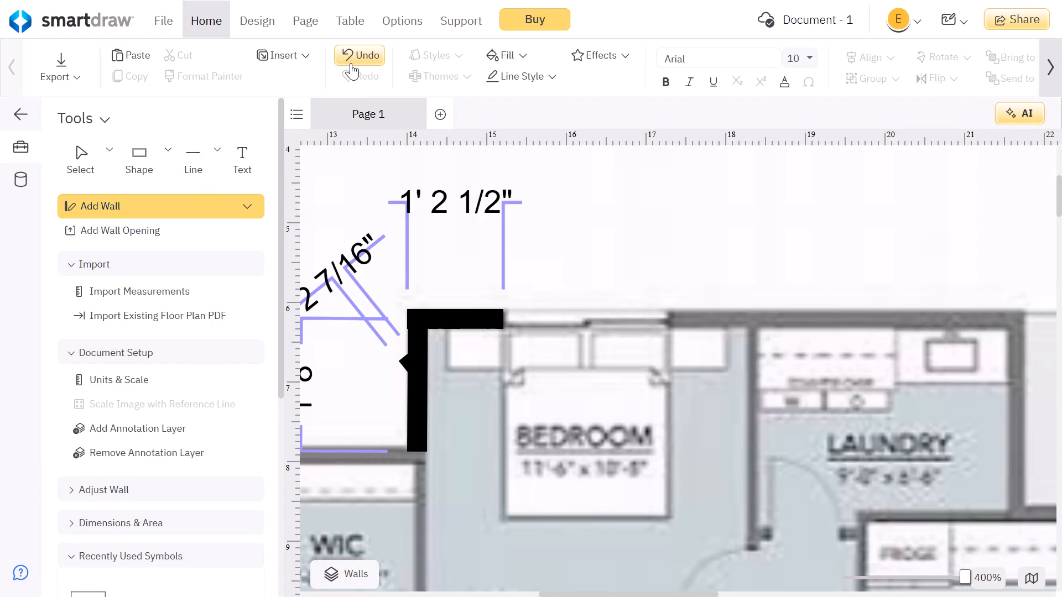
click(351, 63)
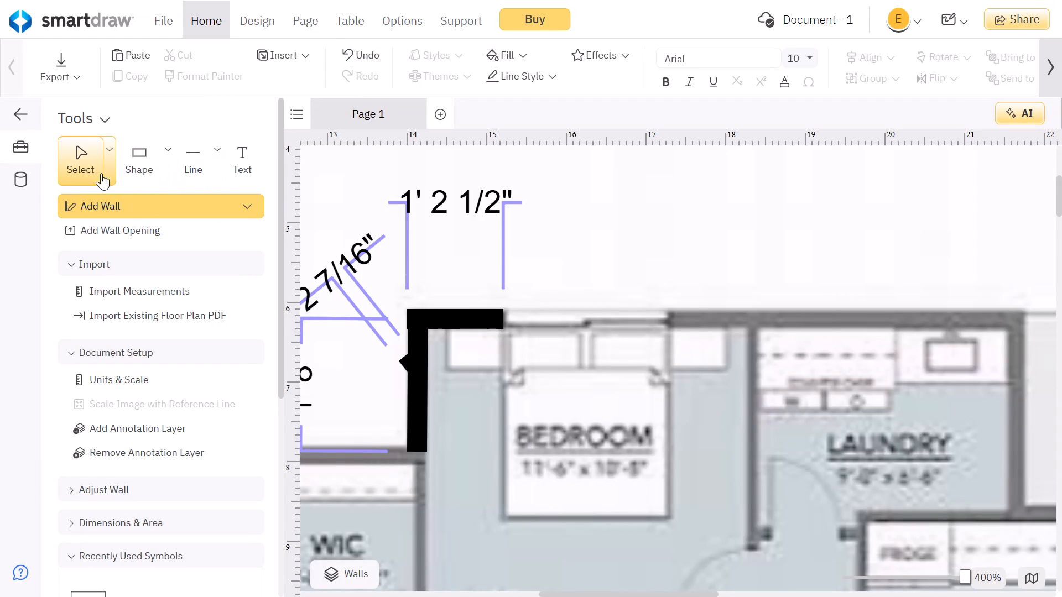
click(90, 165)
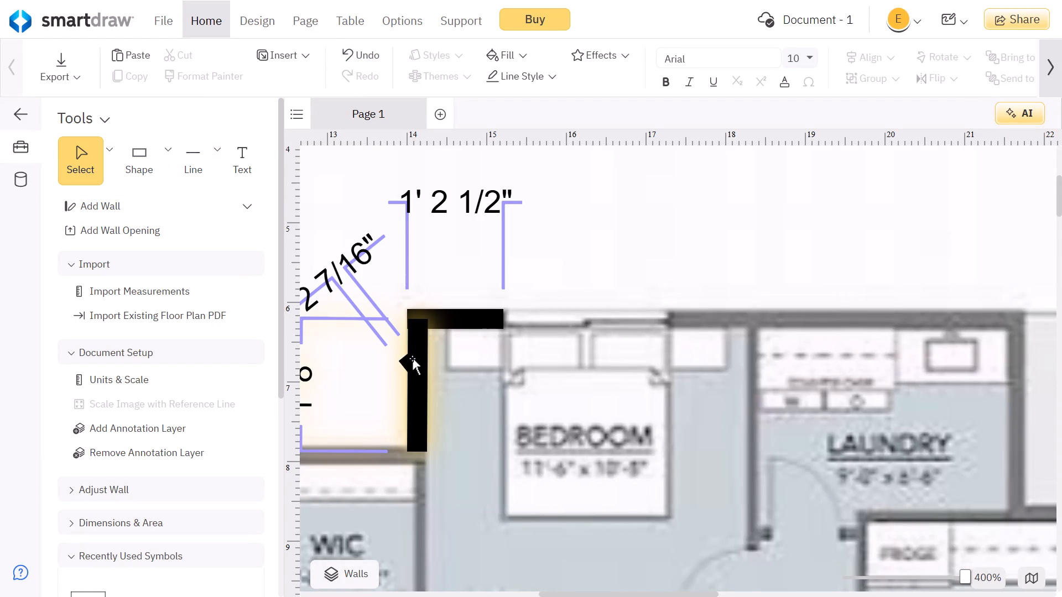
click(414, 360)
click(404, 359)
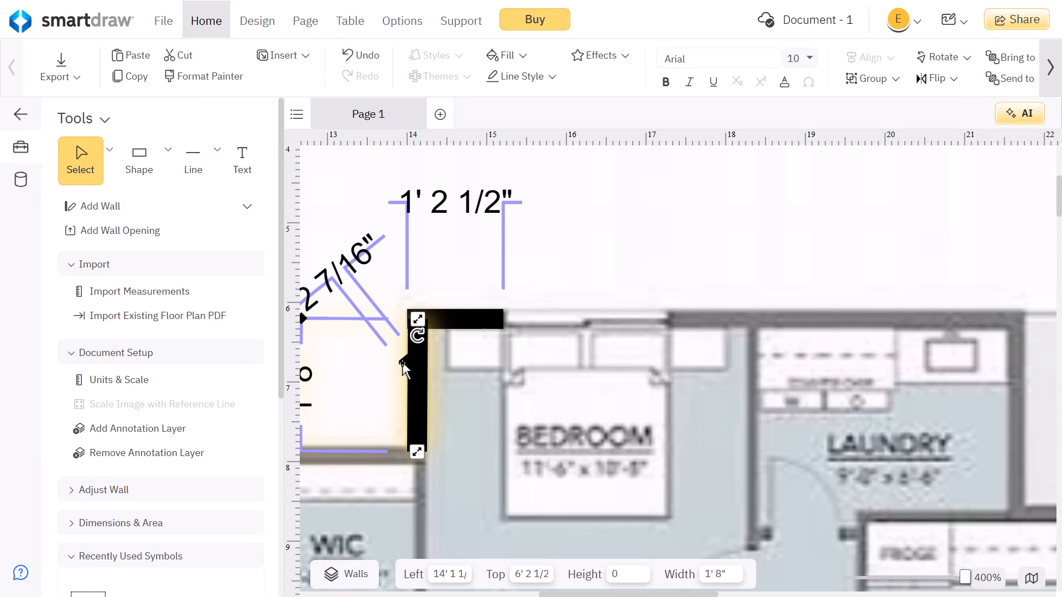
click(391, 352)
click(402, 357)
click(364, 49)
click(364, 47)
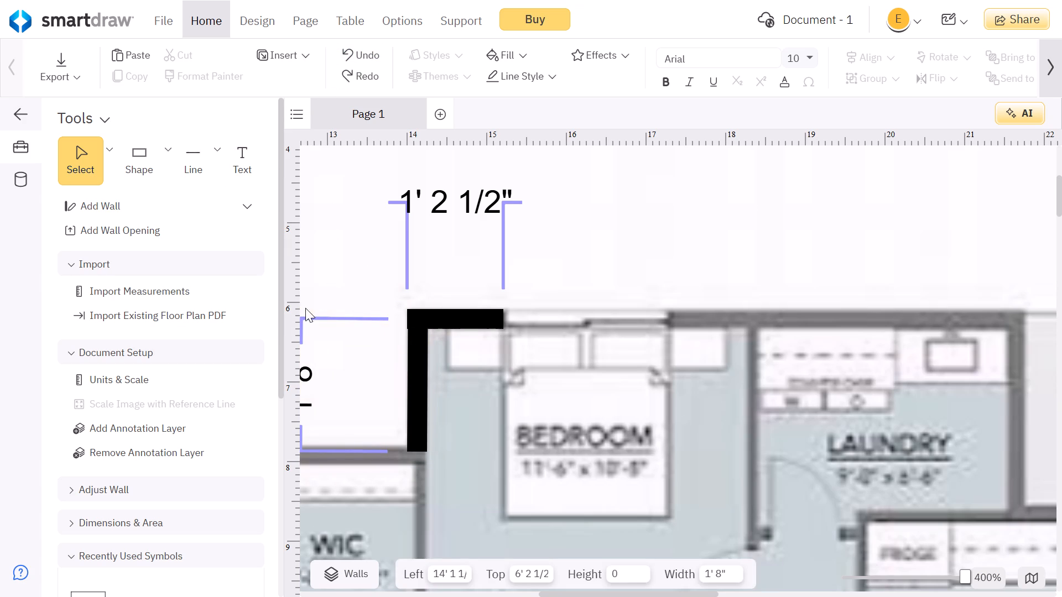
Join the upper end of the bedroom's side wall to the upper wall's outer end, making the side wall 1' 9 1/2" long.
click(415, 370)
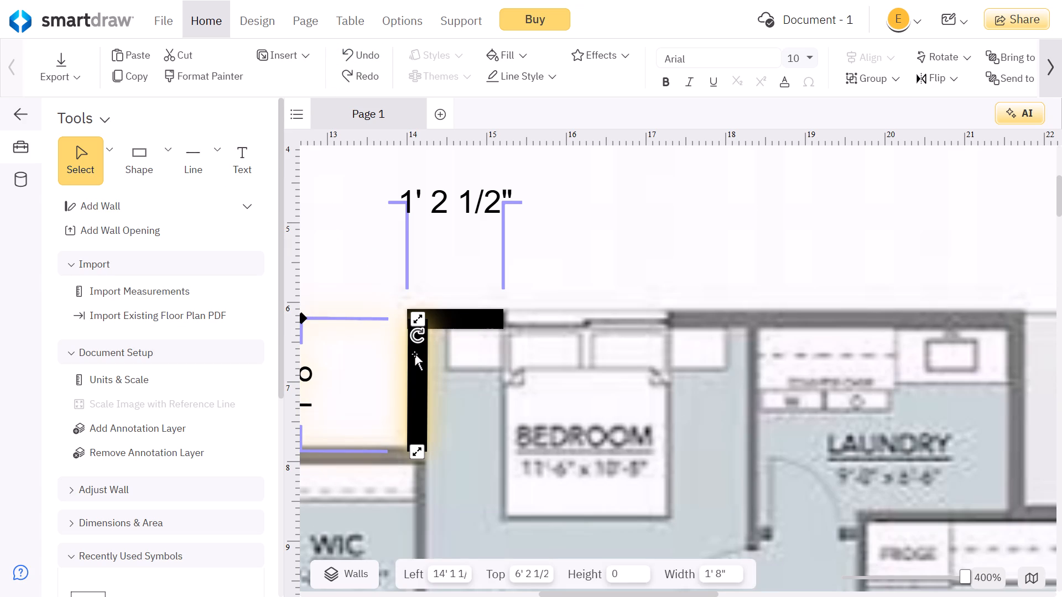
click(419, 318)
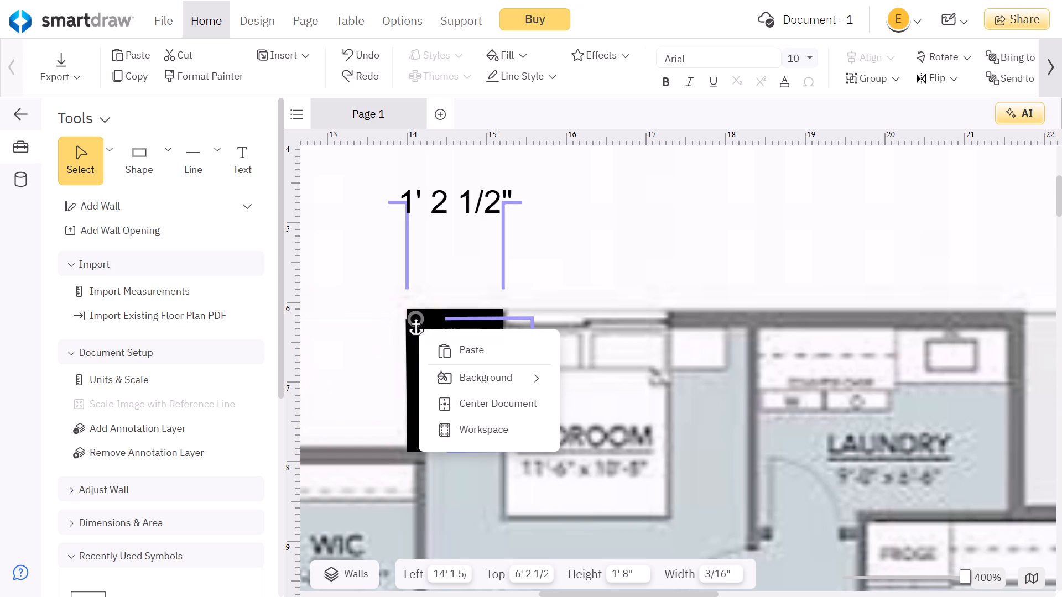
click(415, 316)
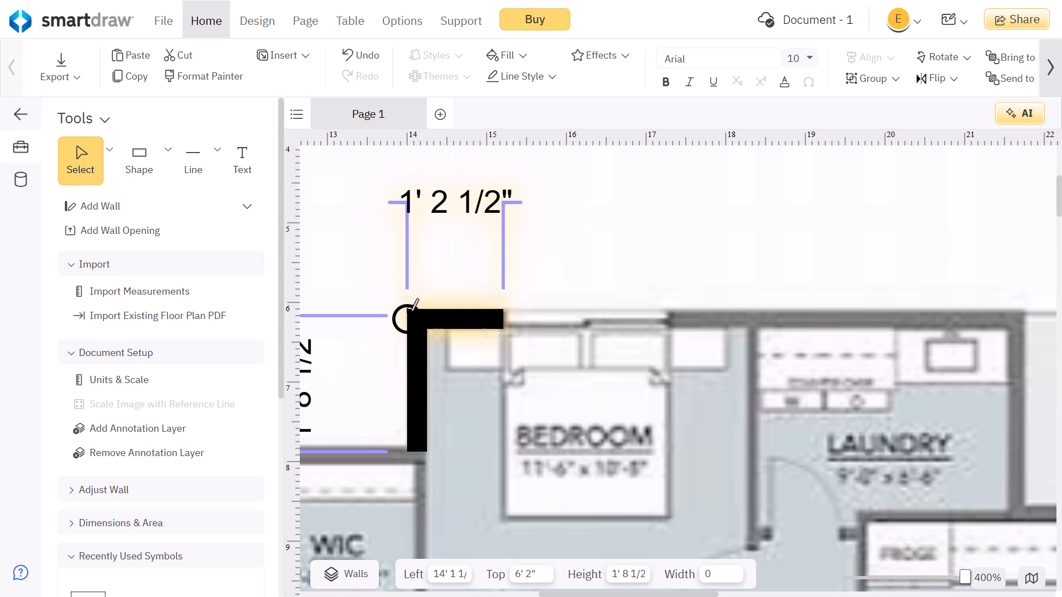
click(365, 359)
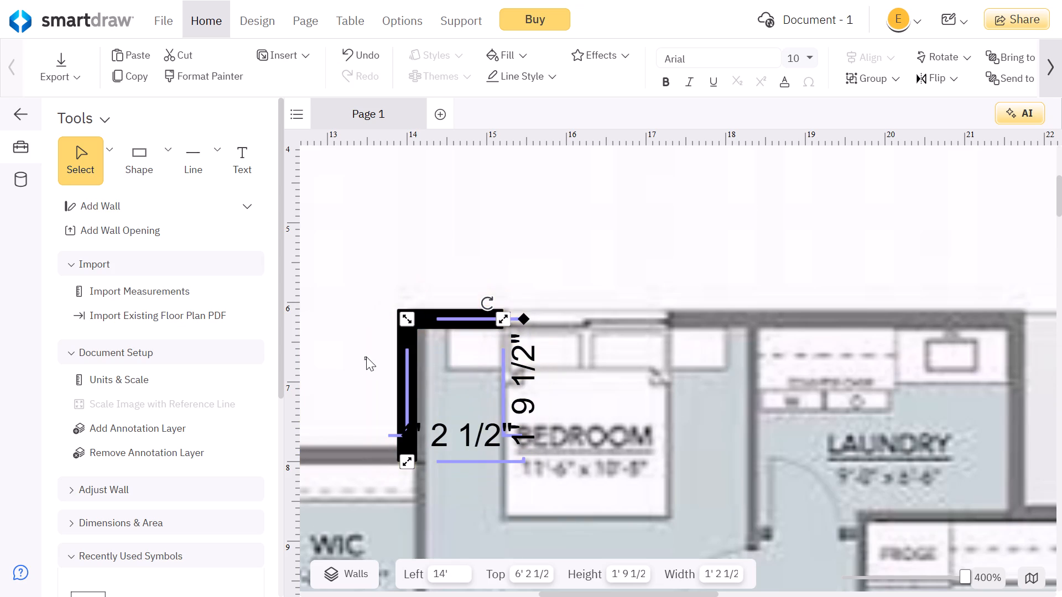
Add a wall about 2' 5 1/2" long over the WIC's upper wall, joined to the lower end of the bedroom's side wall.
scroll(365, 360, down, 1)
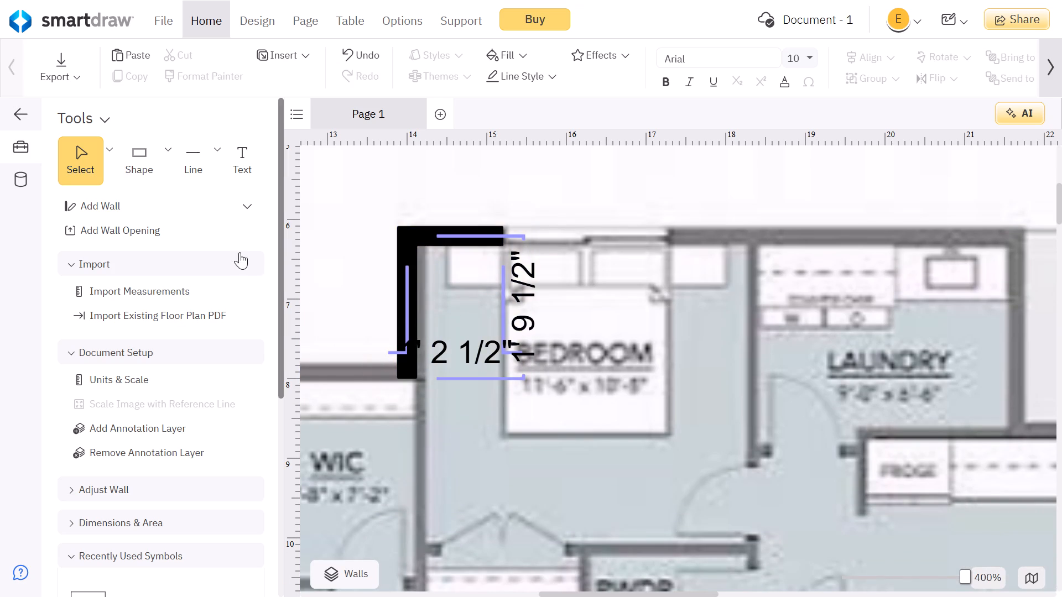
click(131, 200)
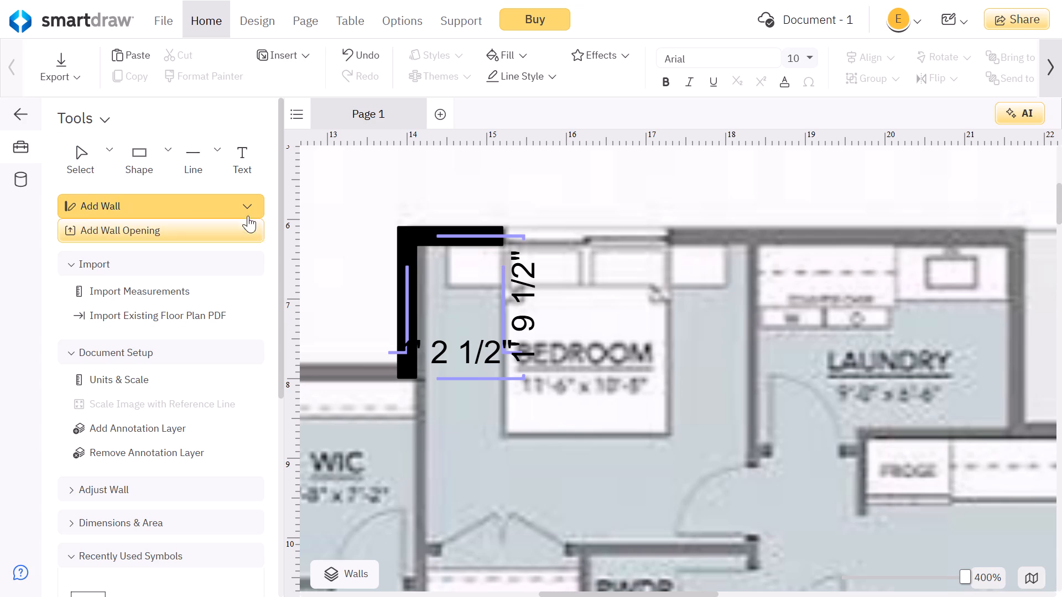
click(408, 373)
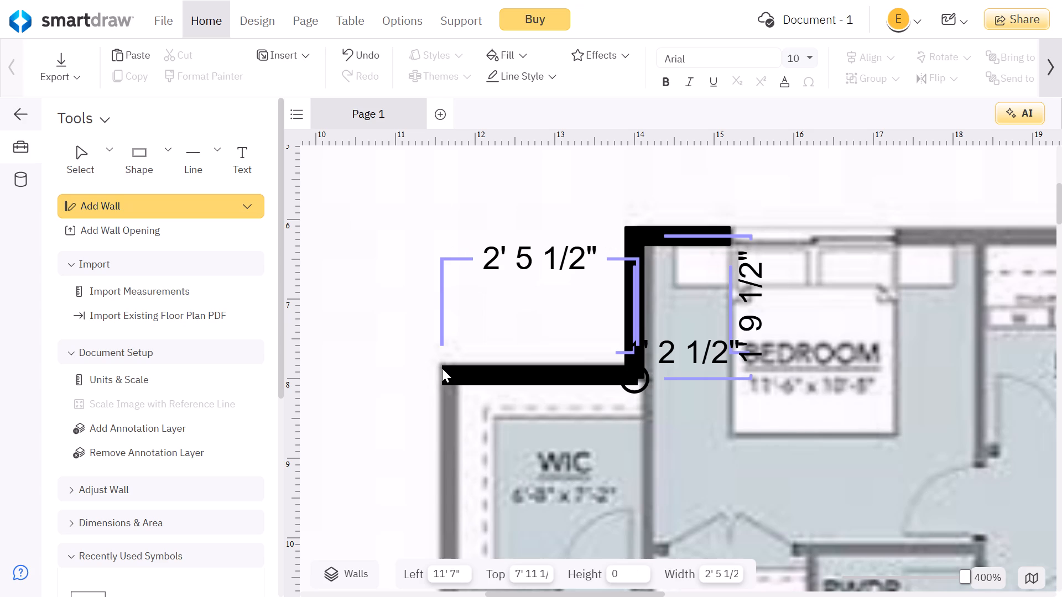
click(442, 368)
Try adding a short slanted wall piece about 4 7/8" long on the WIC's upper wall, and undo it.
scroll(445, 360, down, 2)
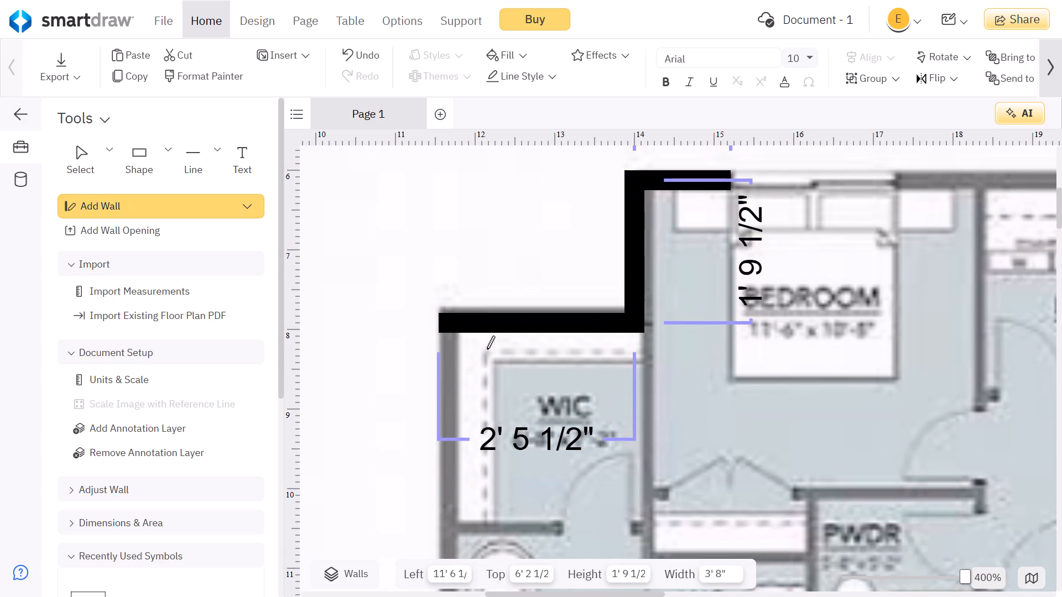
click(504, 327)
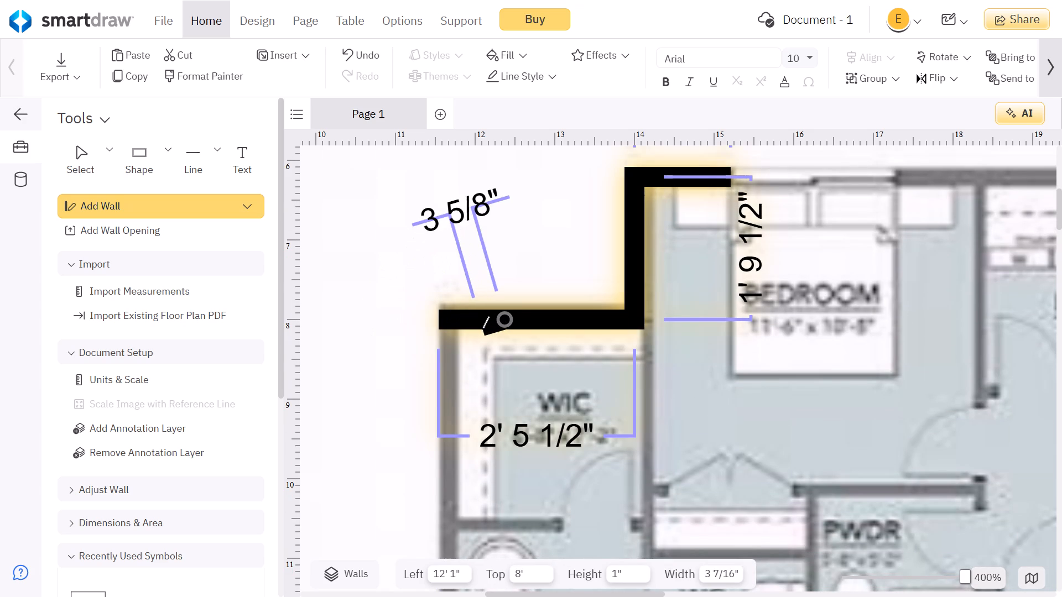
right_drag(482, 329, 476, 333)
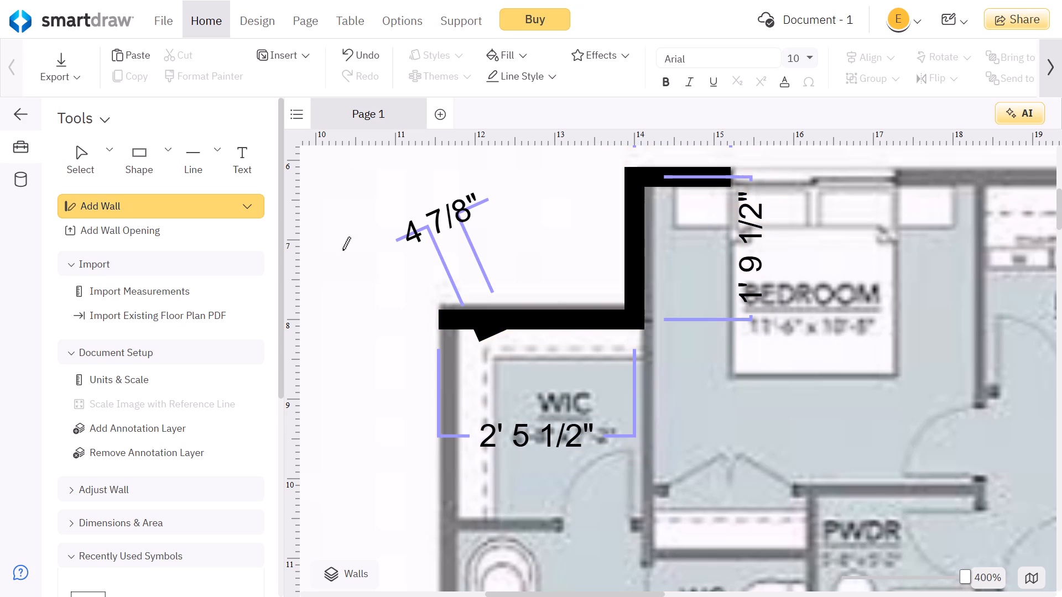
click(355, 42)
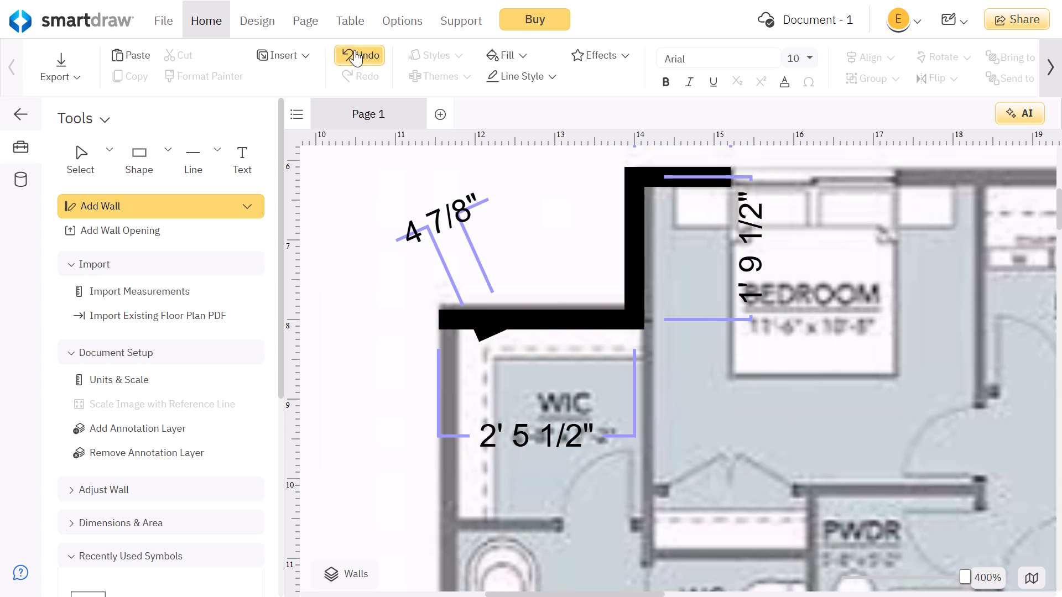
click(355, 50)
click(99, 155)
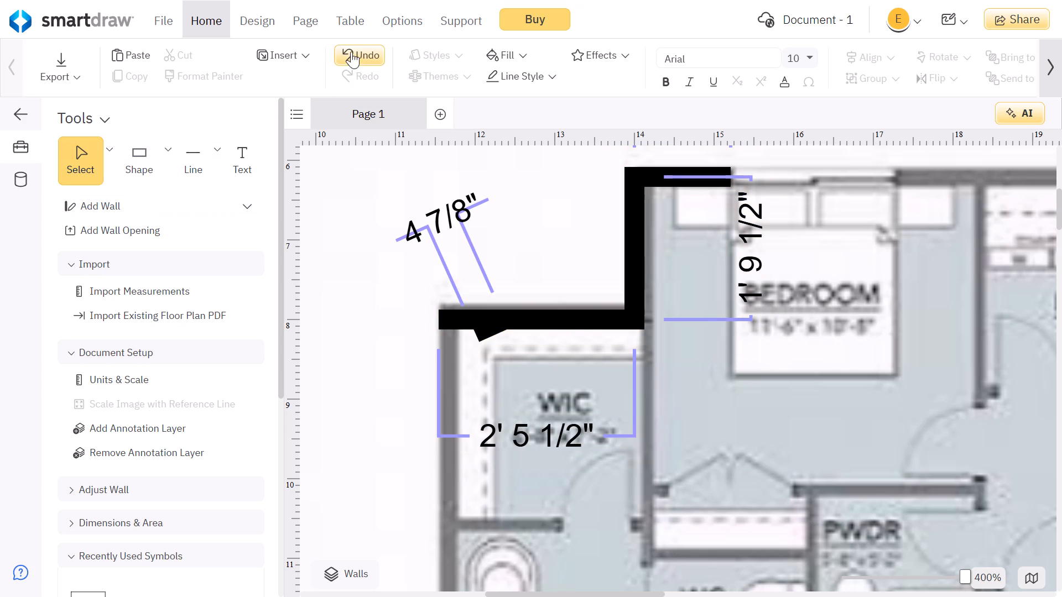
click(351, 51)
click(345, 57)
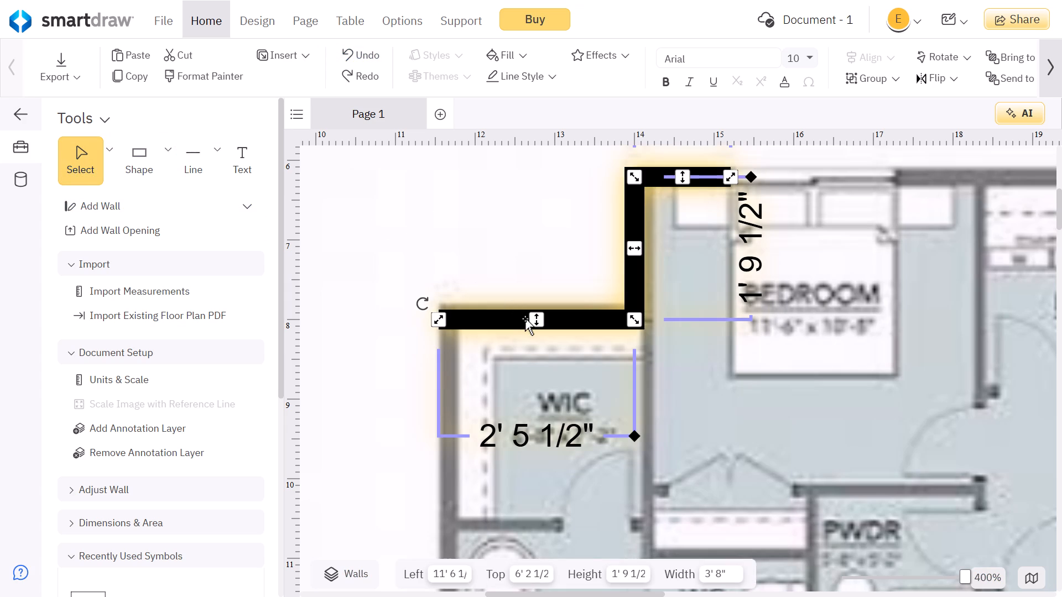
Move the WIC's upper wall up to match the plan, making the bedroom's side wall about 1' 8 7/16" long.
drag(542, 315, 536, 312)
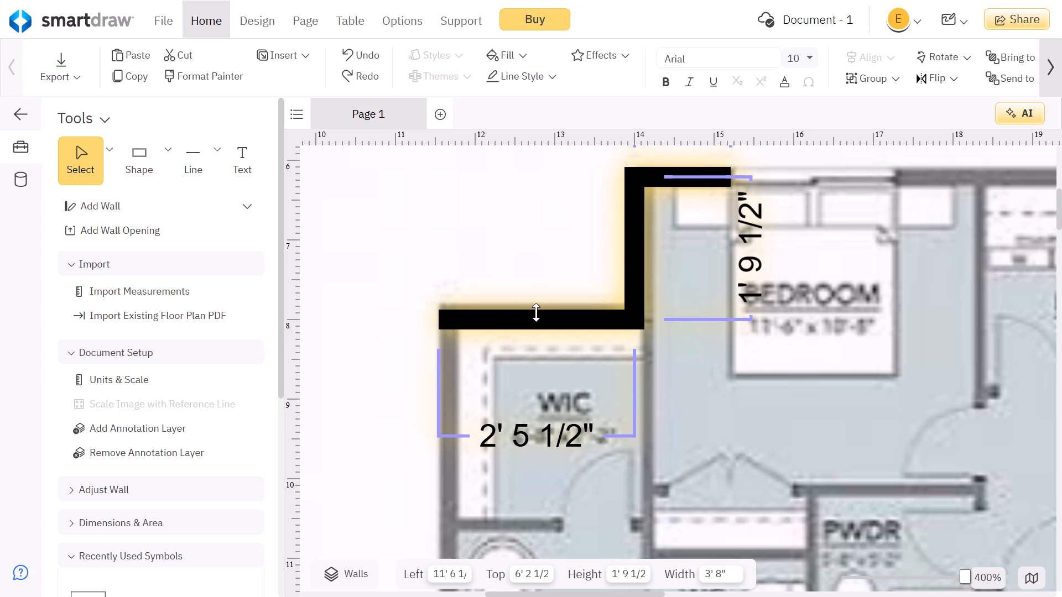
drag(536, 312, 532, 302)
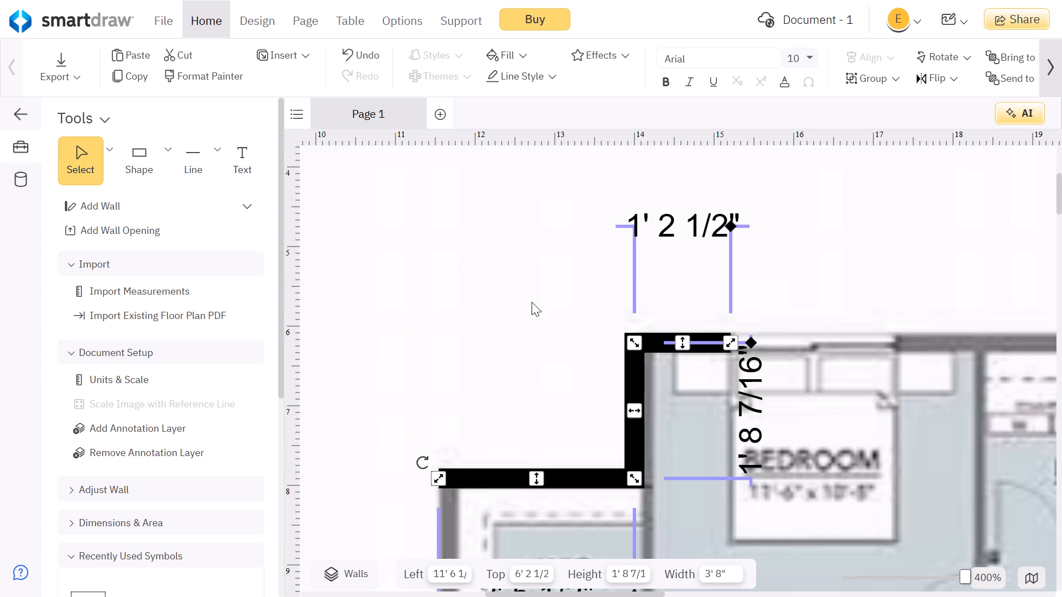
scroll(491, 259, down, 2)
click(475, 248)
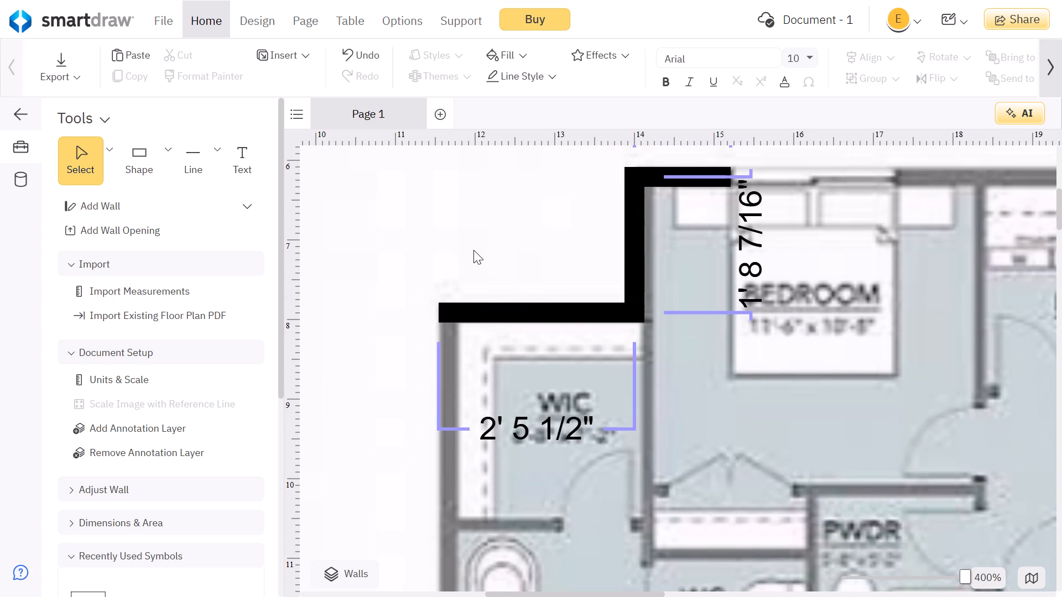
Add a wall about 7' 2 9/16" long over the outer side of the ensuite and WIC, up to the WIC's upper wall.
scroll(475, 250, down, 1)
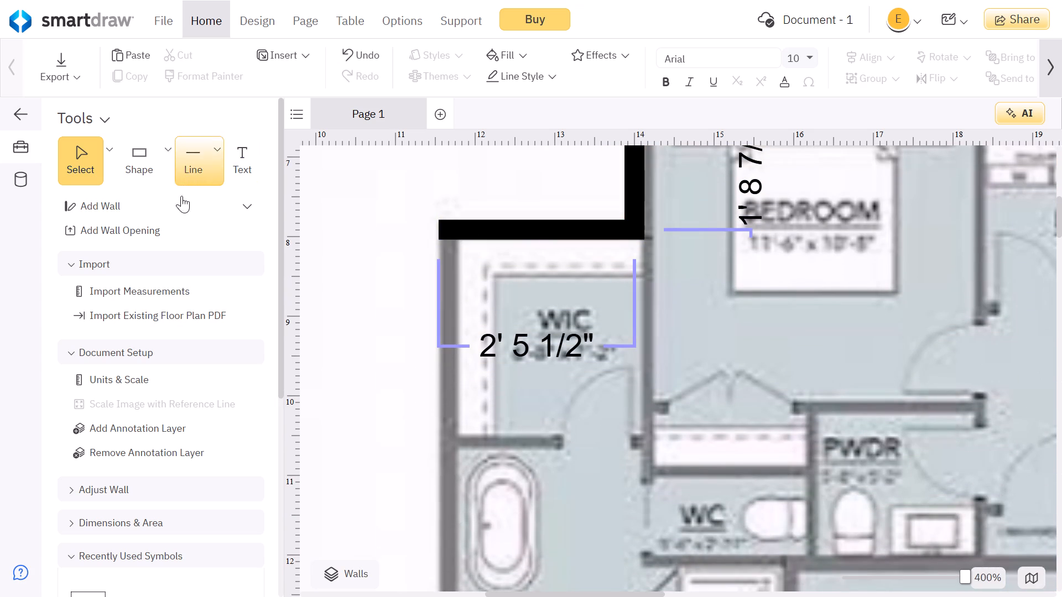
click(138, 196)
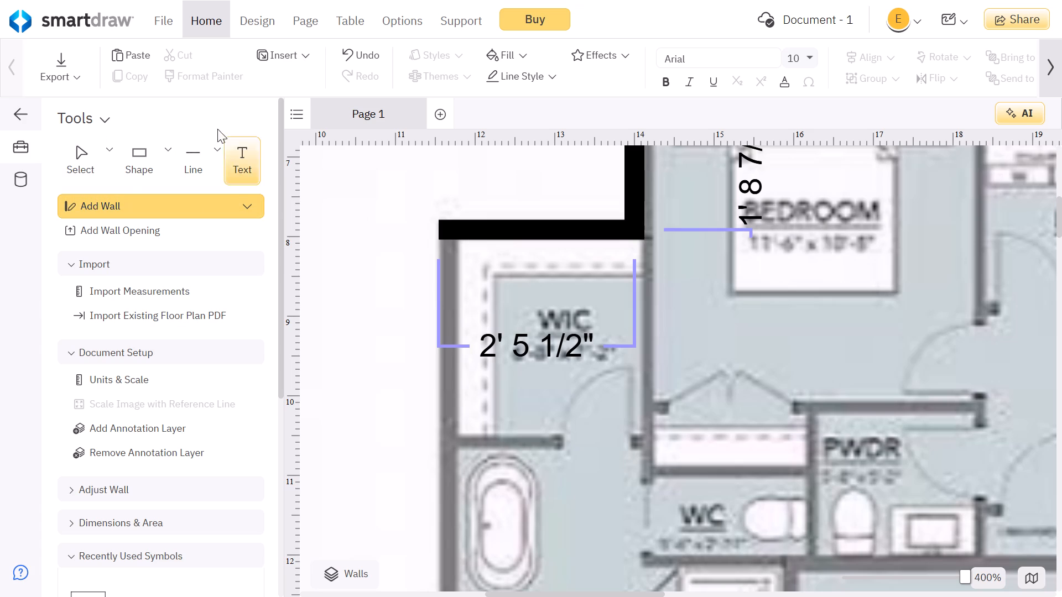
click(111, 148)
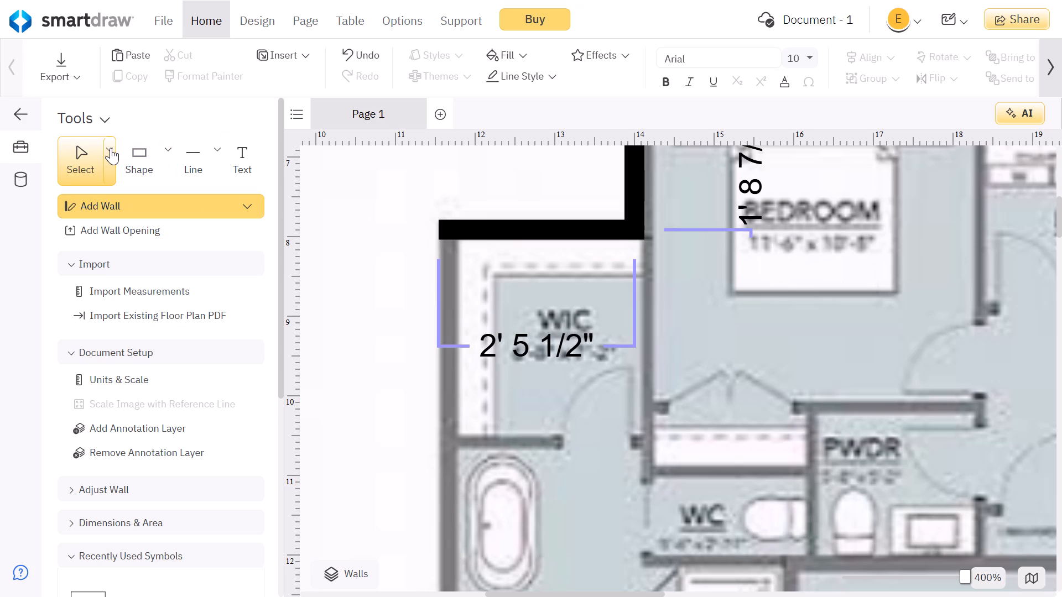
click(170, 168)
click(166, 172)
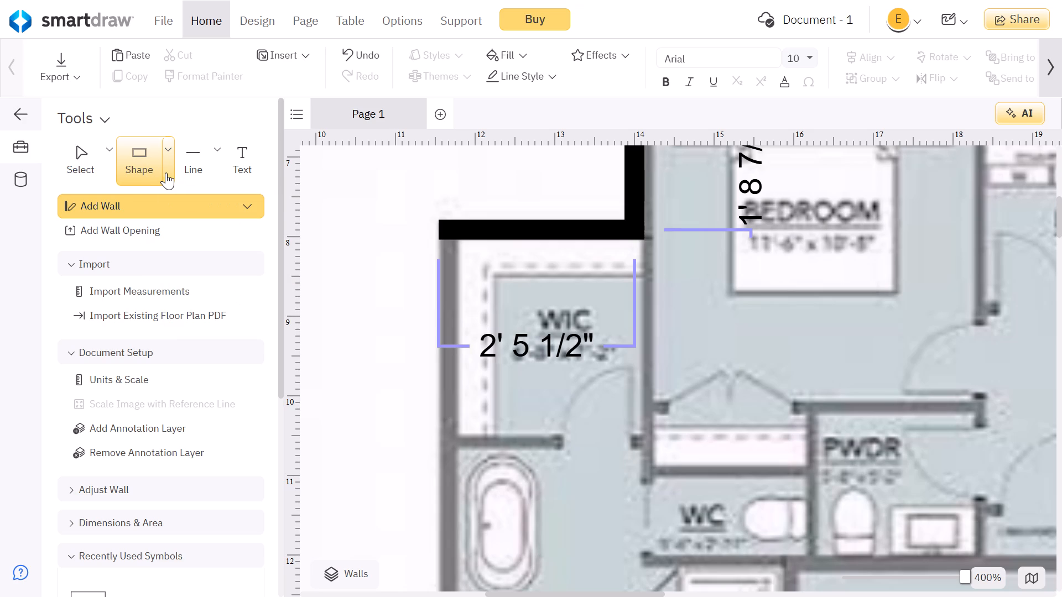
click(112, 208)
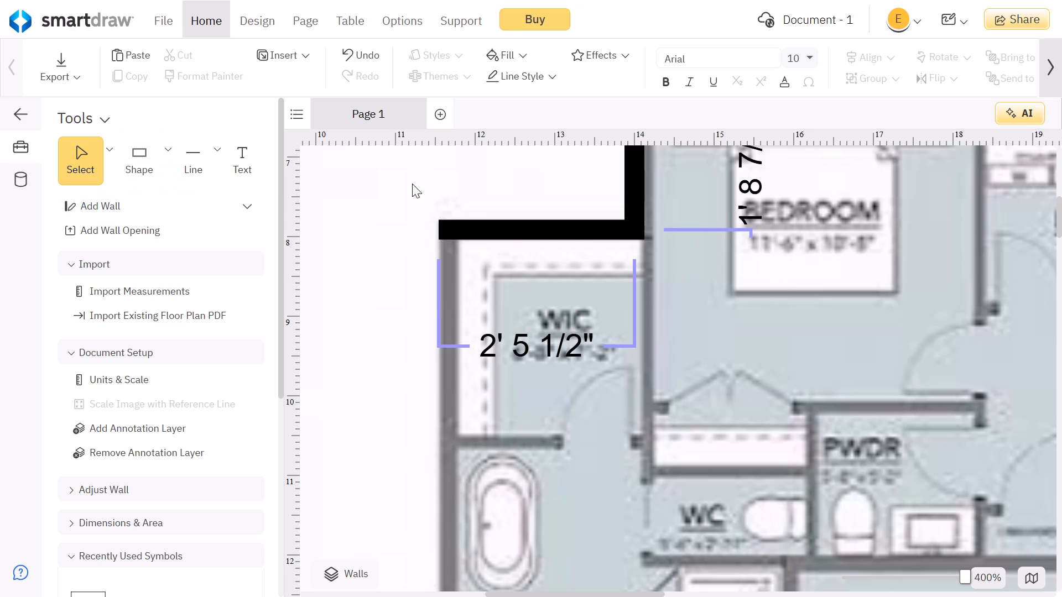
click(184, 209)
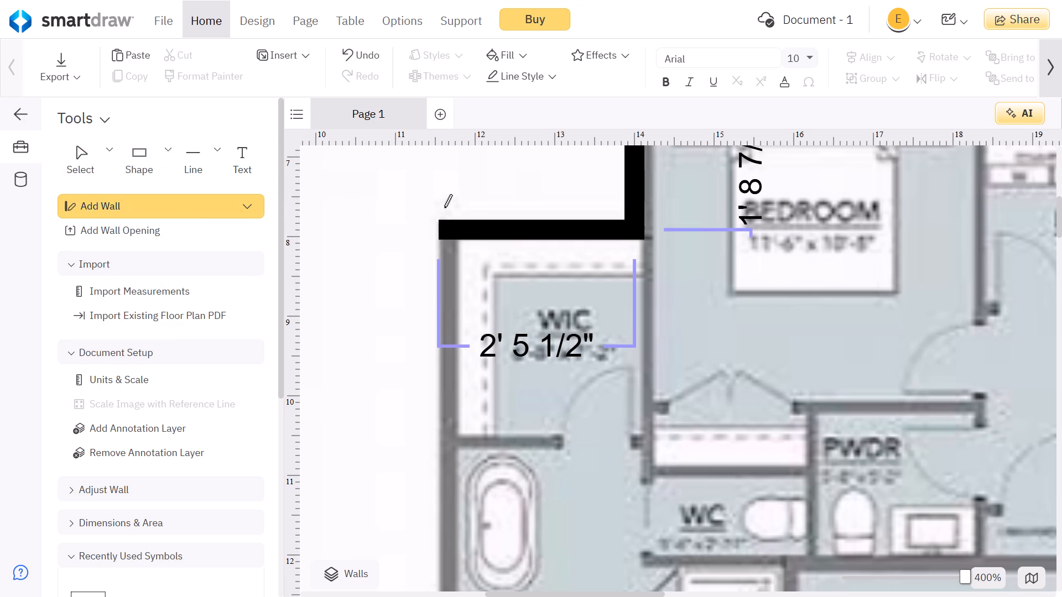
scroll(451, 273, down, 4)
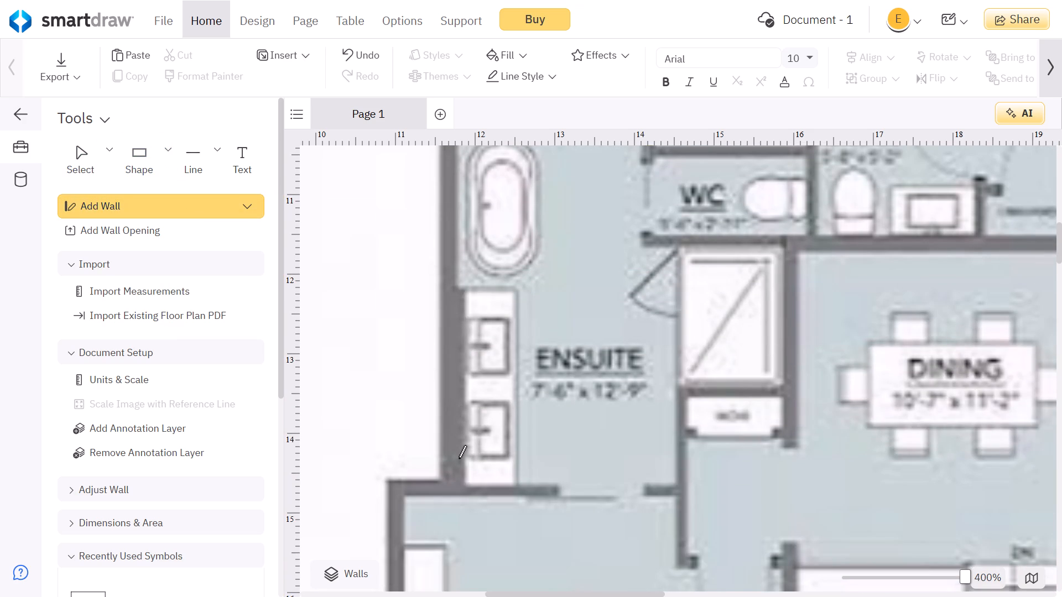
click(454, 472)
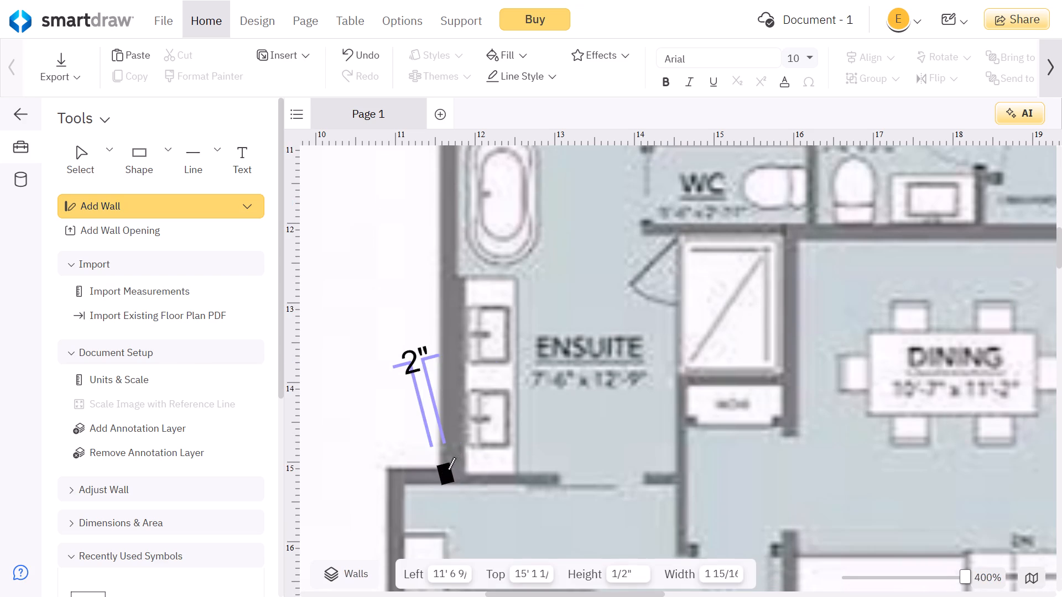
scroll(459, 373, up, 1)
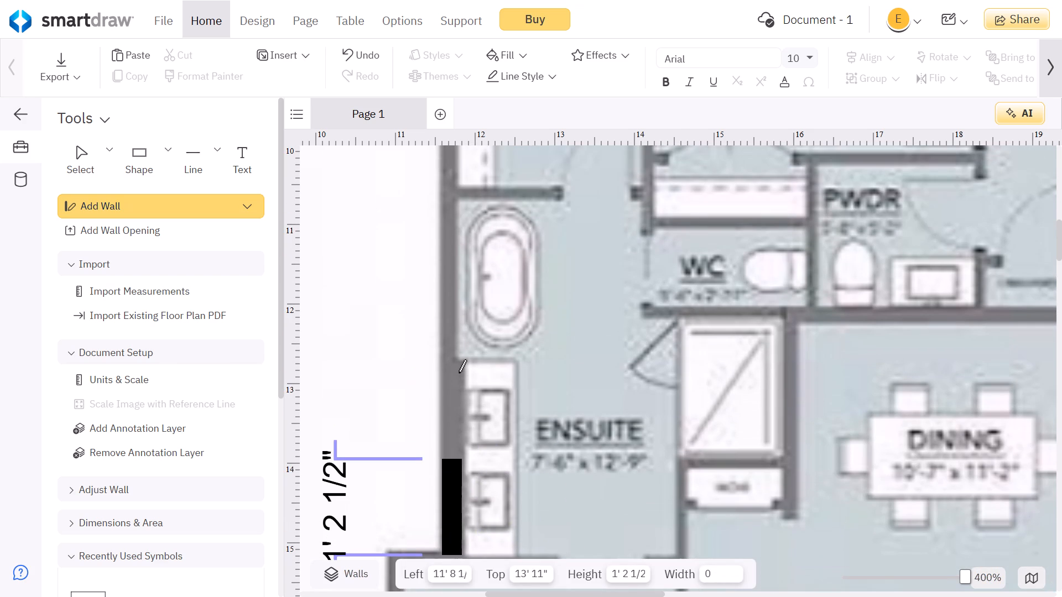
scroll(456, 365, up, 2)
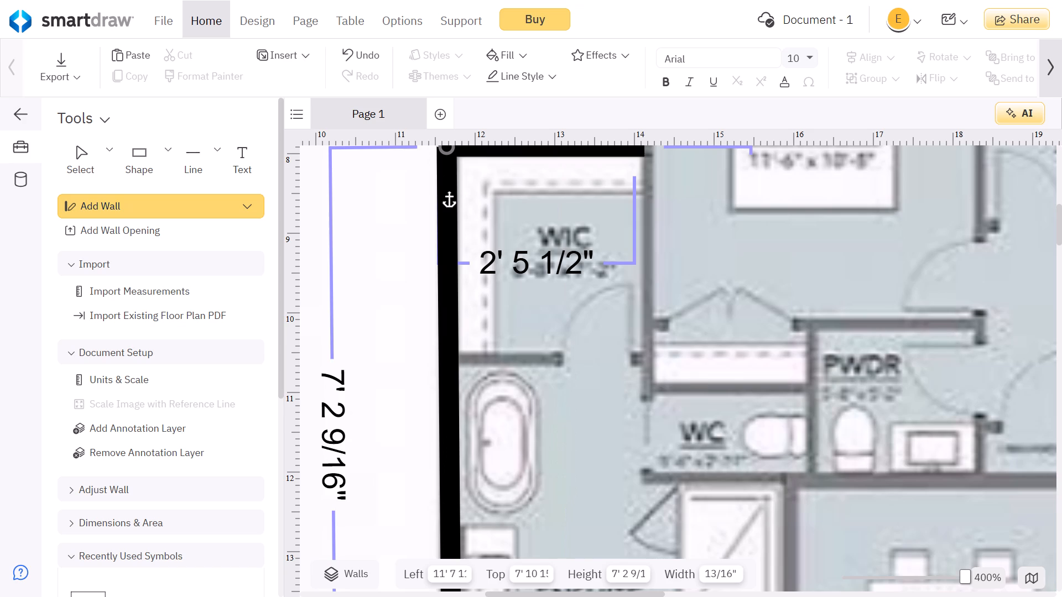
scroll(449, 188, up, 1)
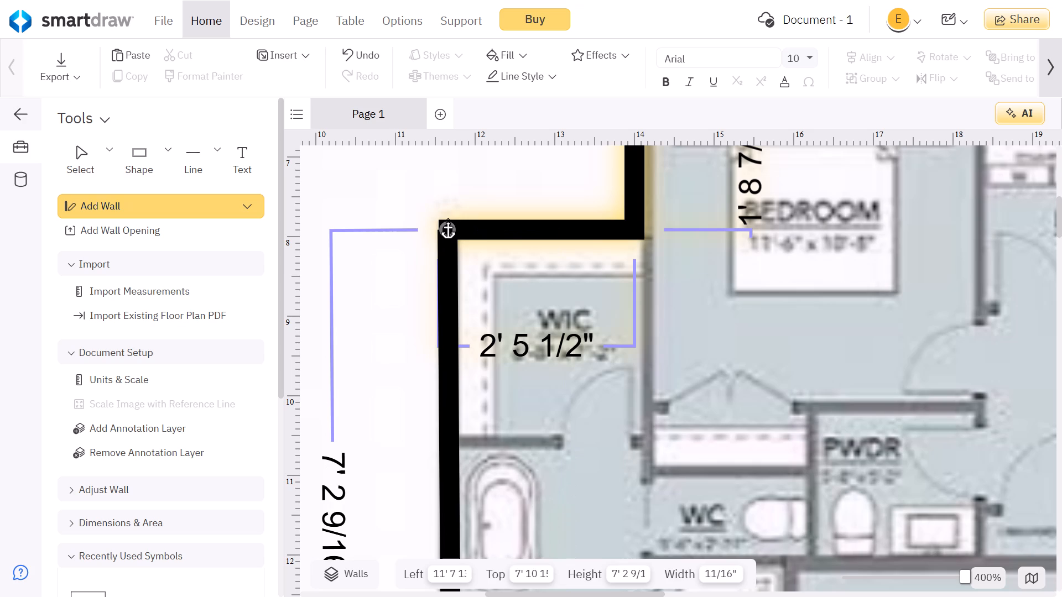
click(449, 219)
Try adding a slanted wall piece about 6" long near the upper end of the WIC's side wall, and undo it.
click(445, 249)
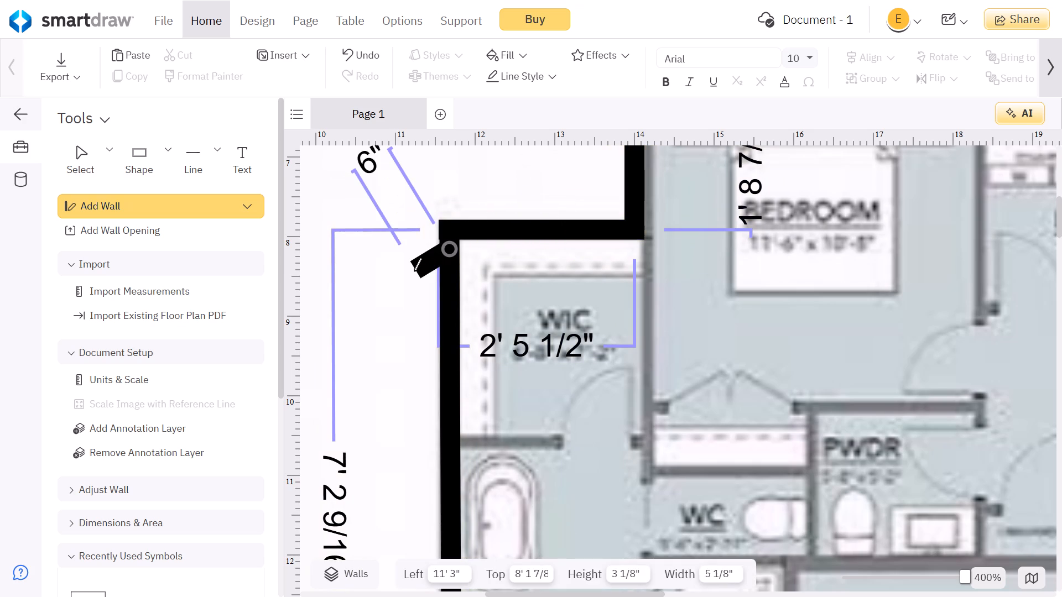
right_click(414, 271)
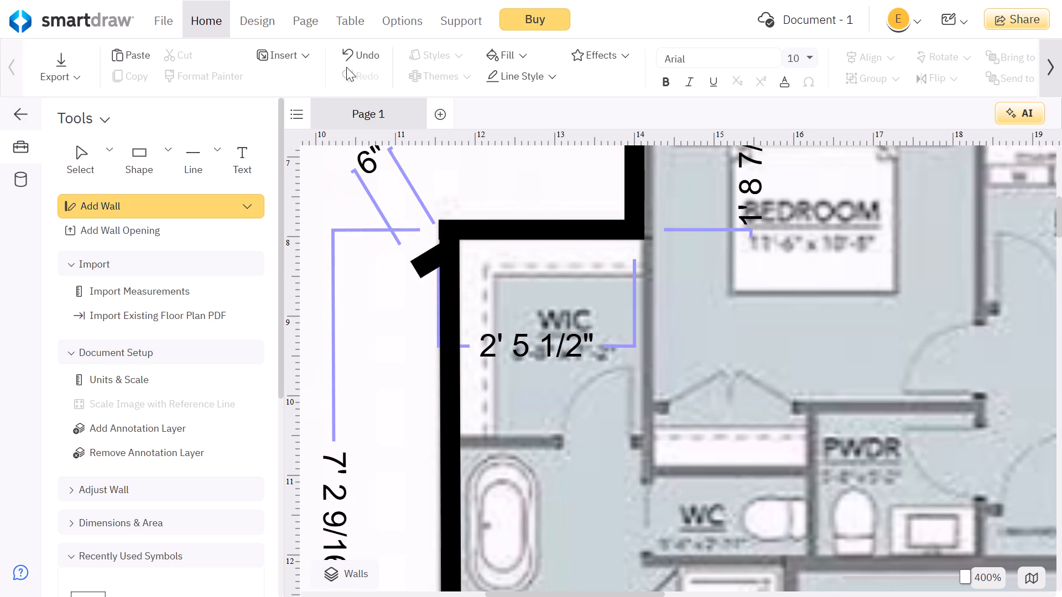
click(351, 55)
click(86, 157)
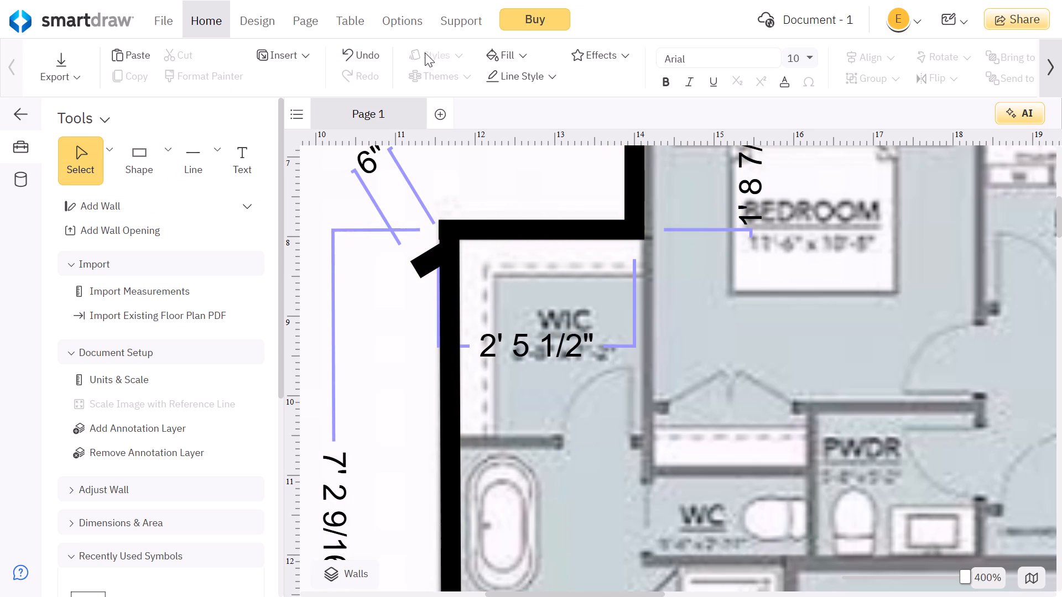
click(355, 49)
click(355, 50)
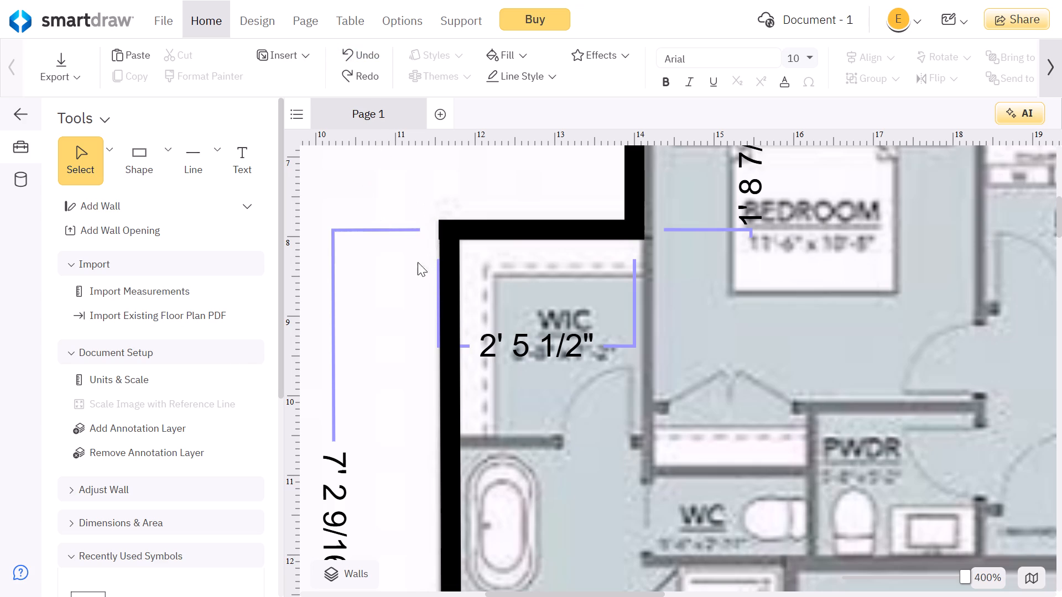
Line up the long WIC and ensuite side wall with the outer end of the WIC's upper wall.
scroll(431, 285, down, 4)
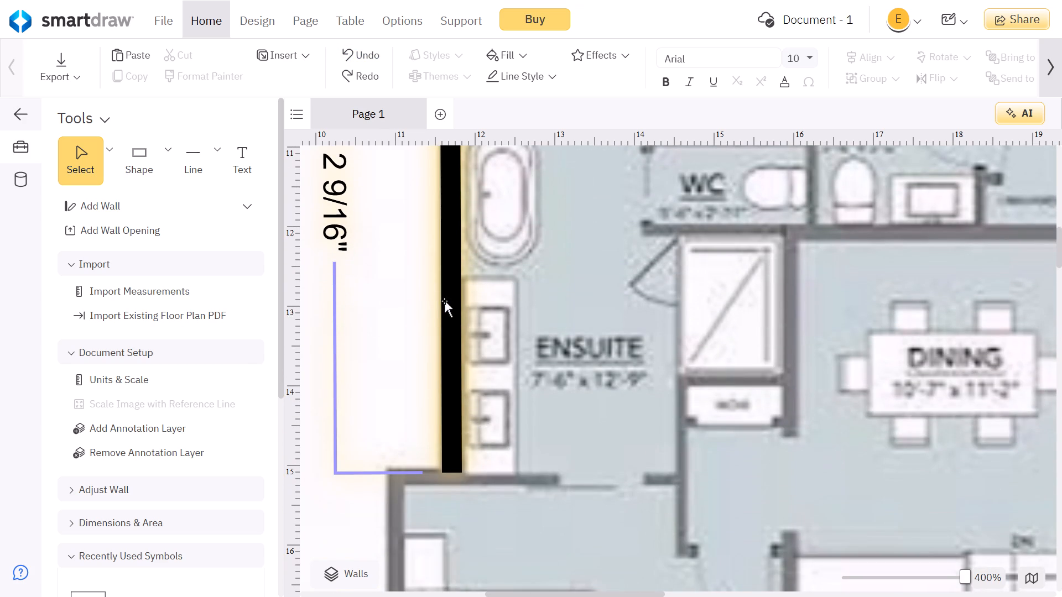
scroll(438, 305, up, 4)
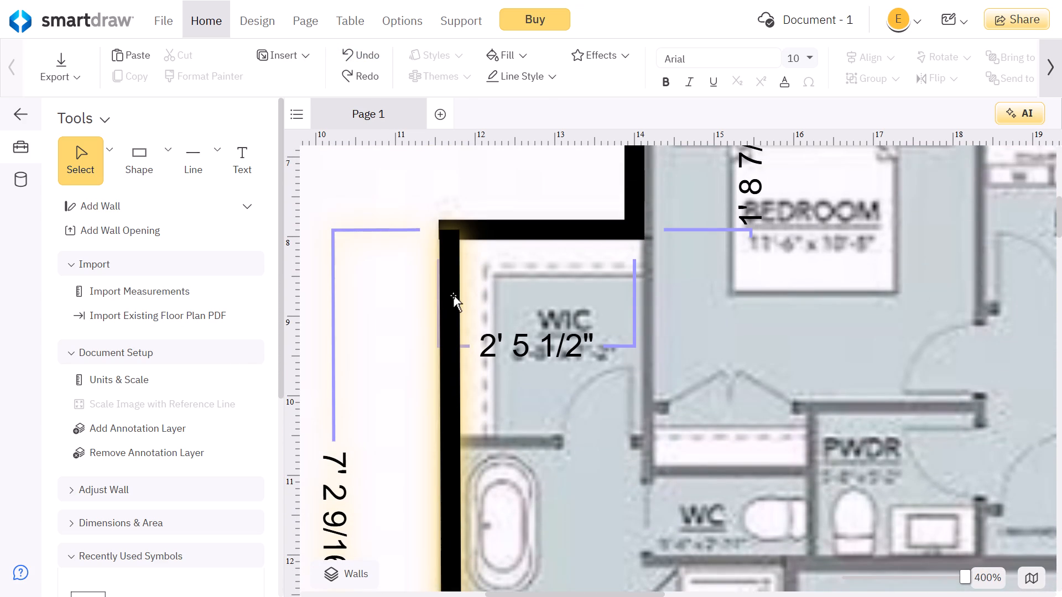
click(457, 293)
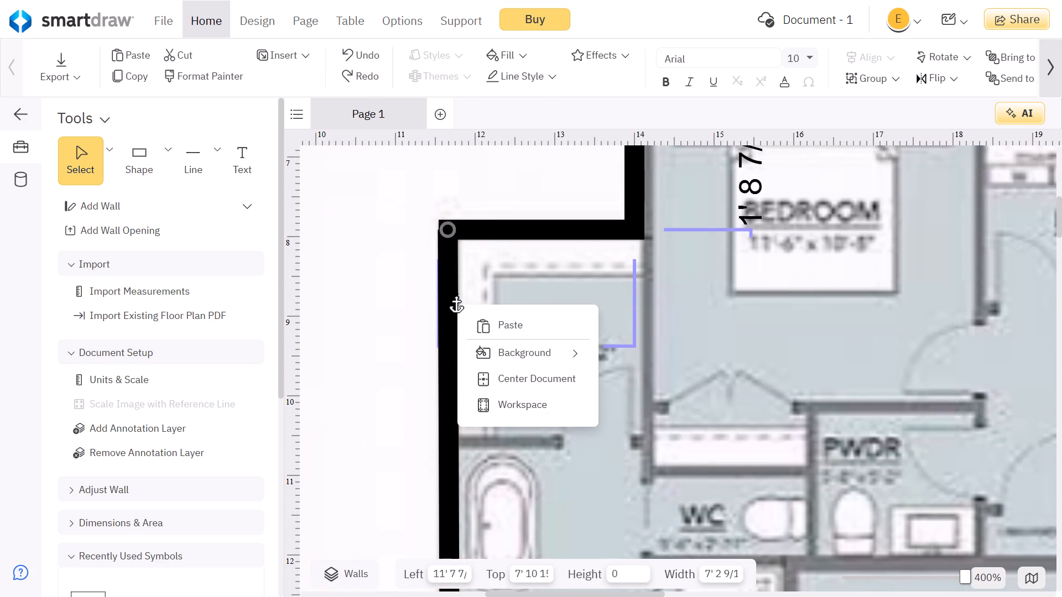
click(392, 307)
click(445, 265)
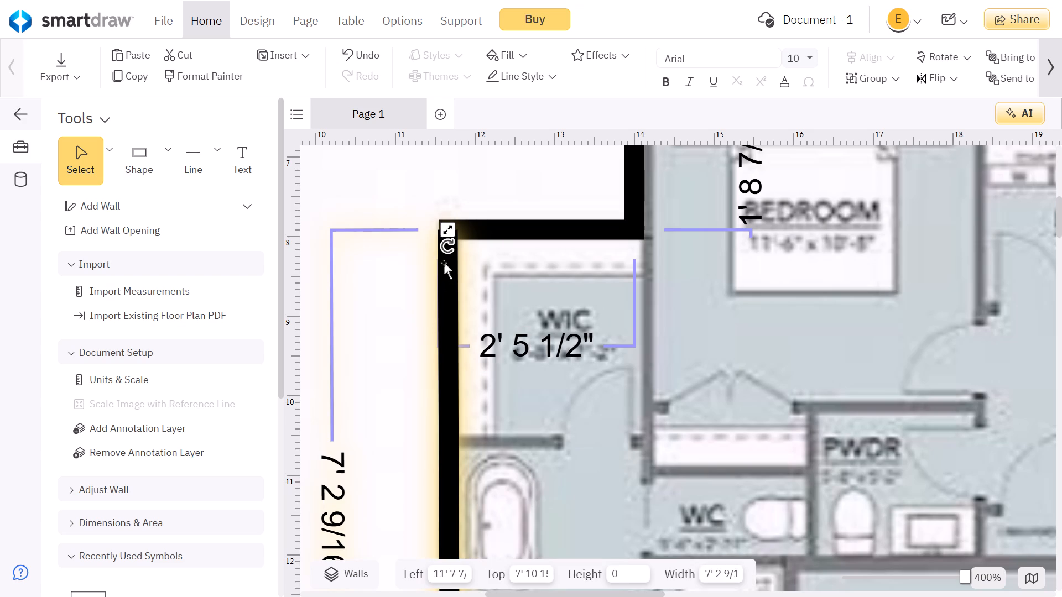
drag(451, 235, 451, 233)
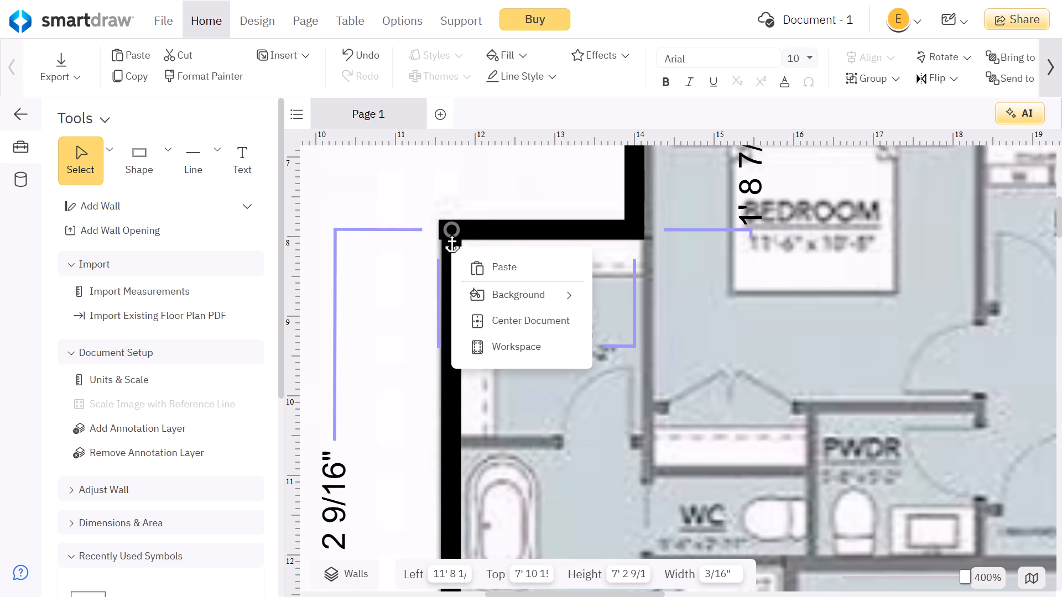
drag(451, 233, 448, 230)
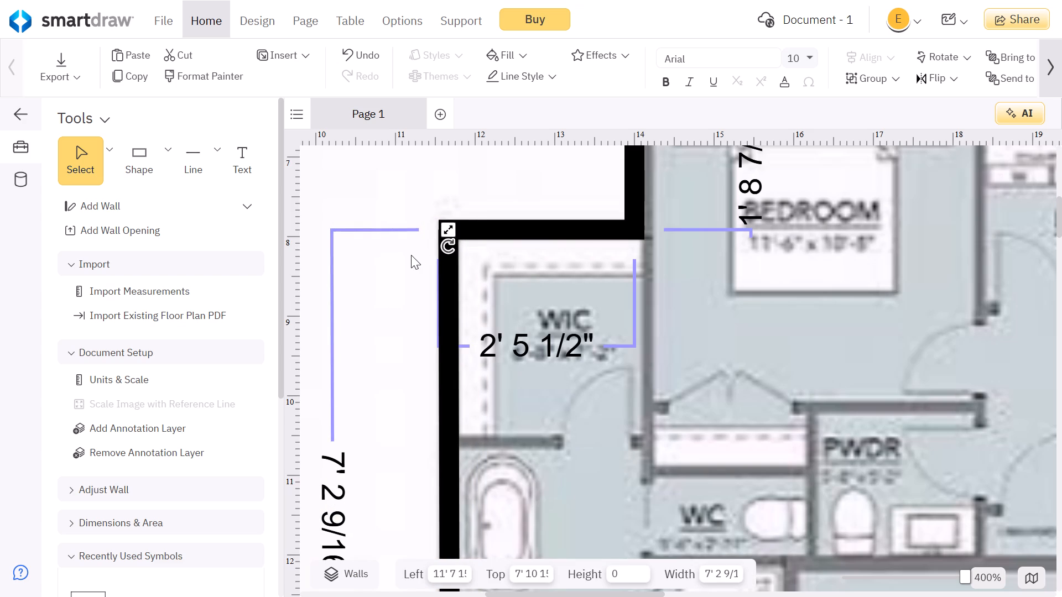
scroll(416, 300, down, 3)
scroll(570, 274, down, 3)
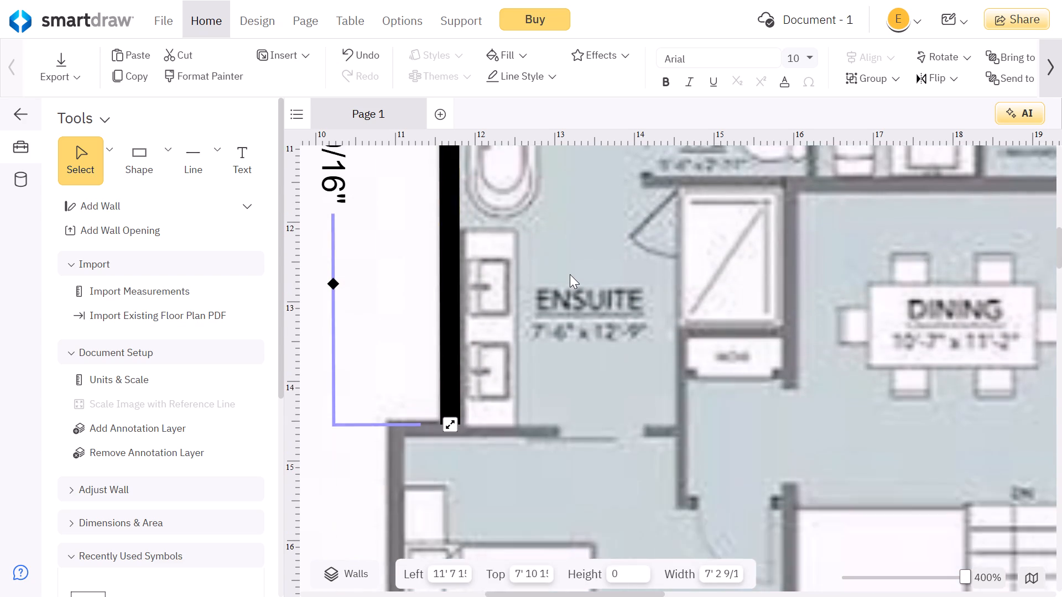
click(570, 274)
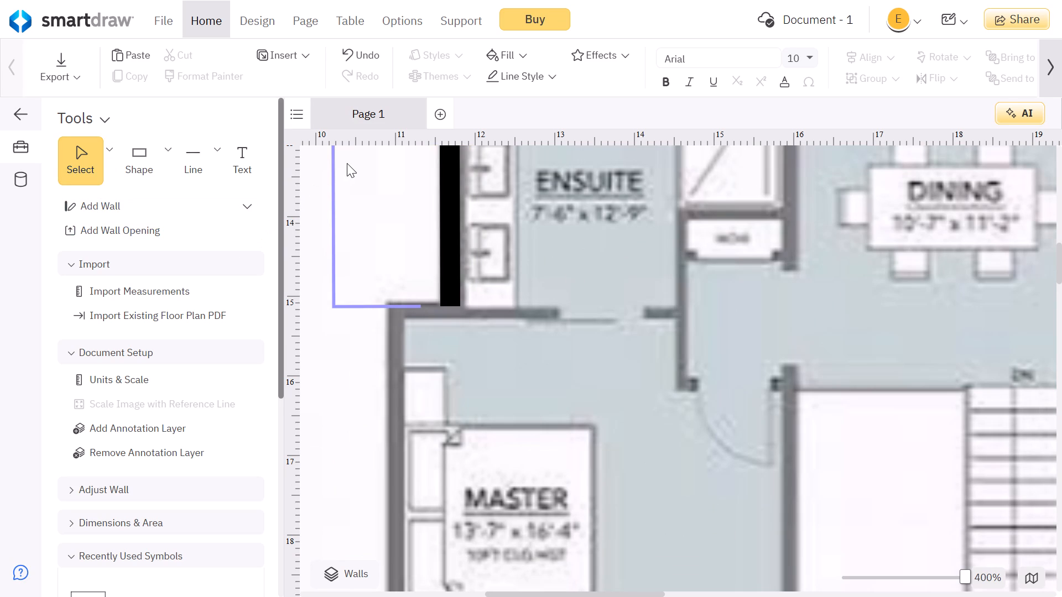
Add a wall about 10 1/2" long from the lower end of the ensuite's side wall outward over the master bedroom's upper corner.
click(121, 203)
click(456, 310)
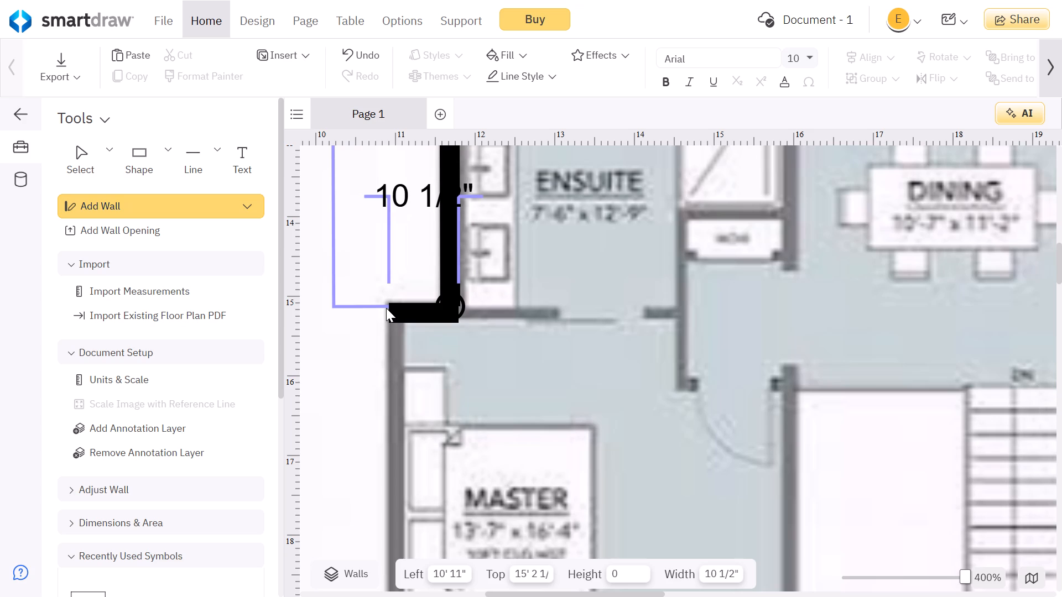
click(391, 308)
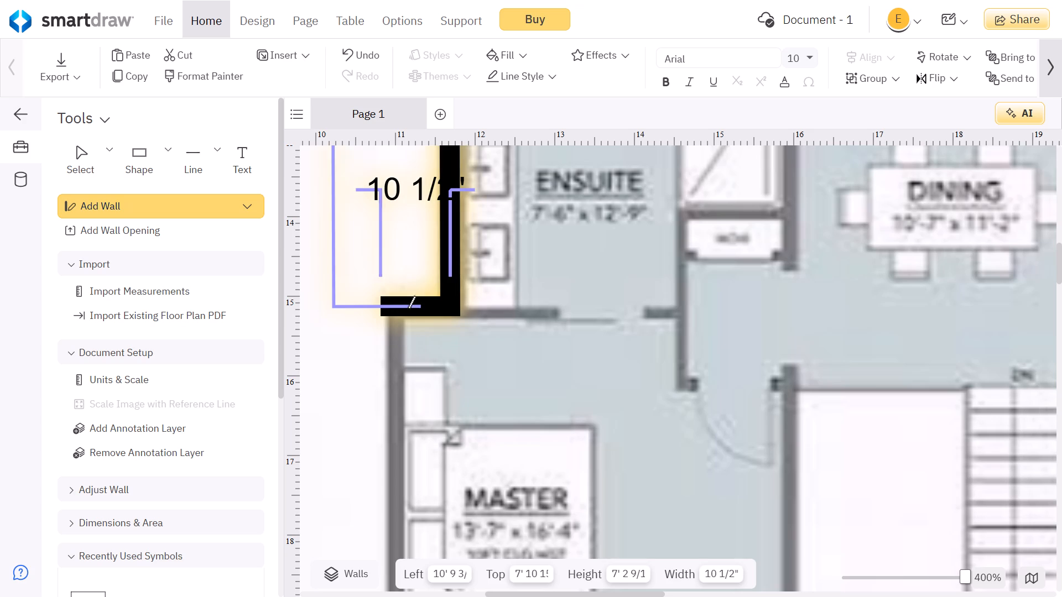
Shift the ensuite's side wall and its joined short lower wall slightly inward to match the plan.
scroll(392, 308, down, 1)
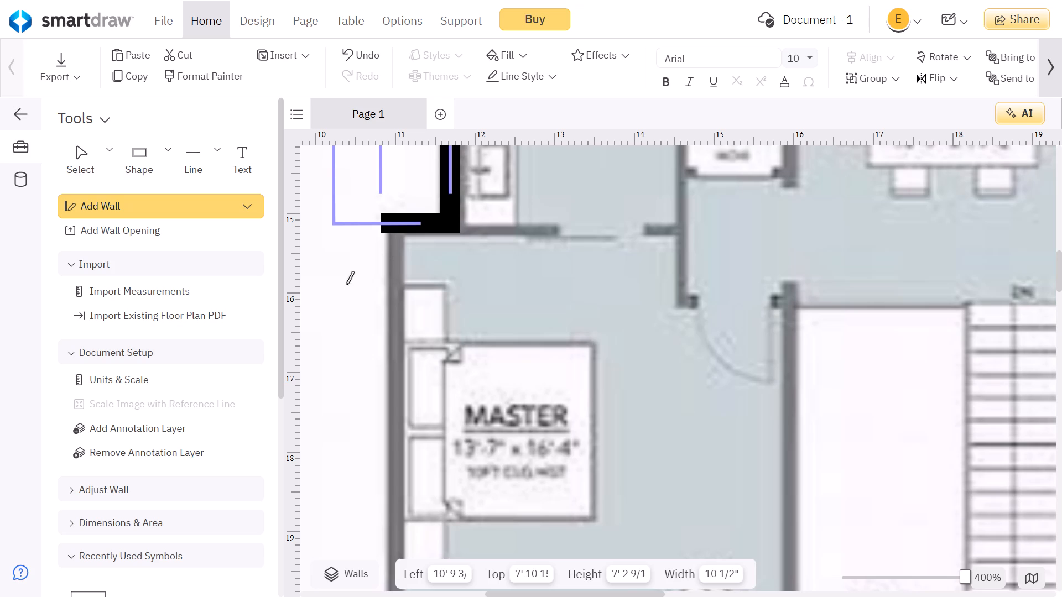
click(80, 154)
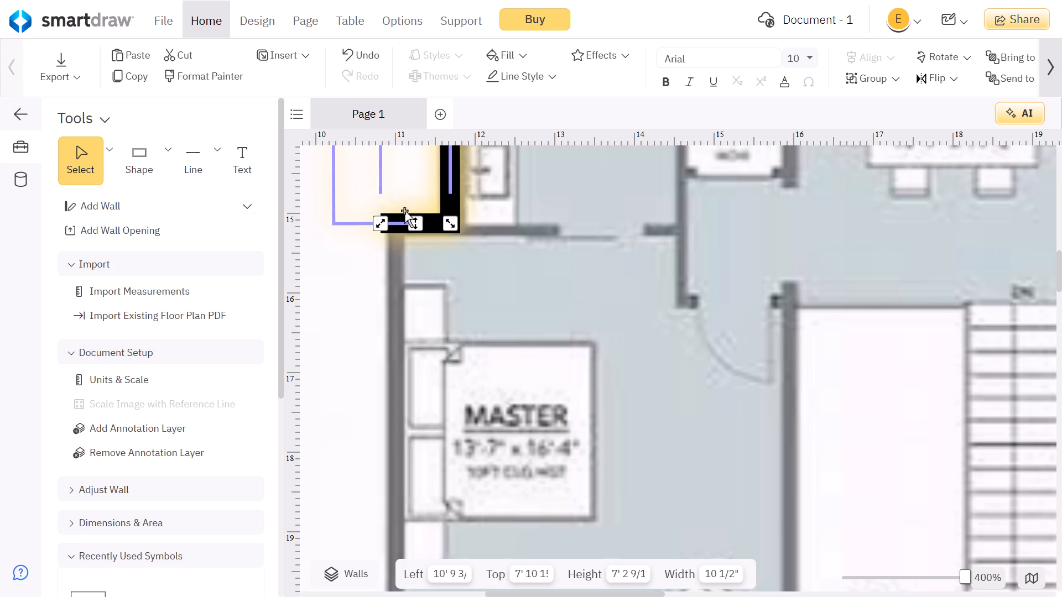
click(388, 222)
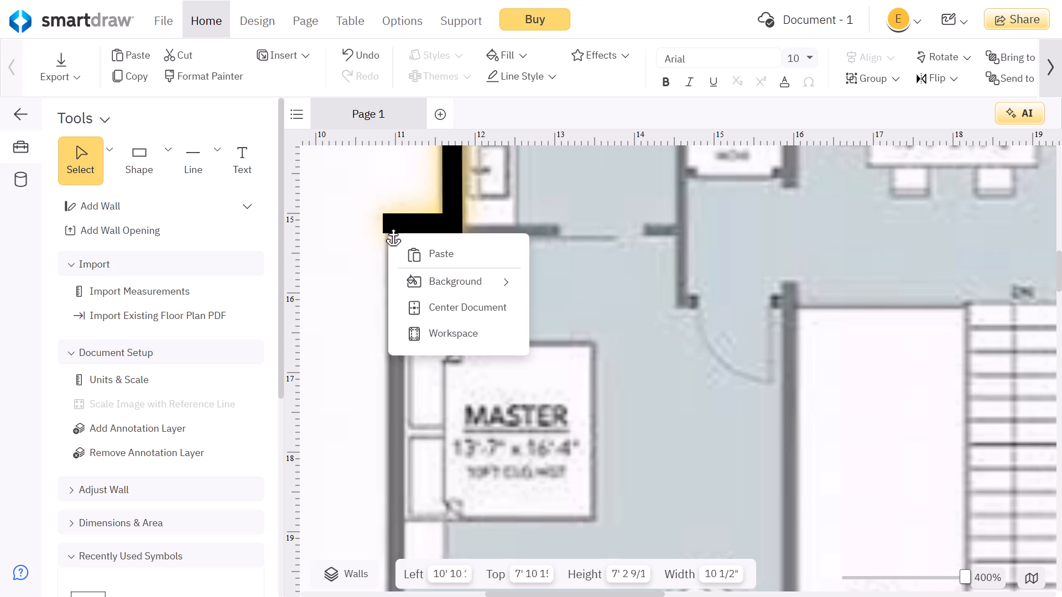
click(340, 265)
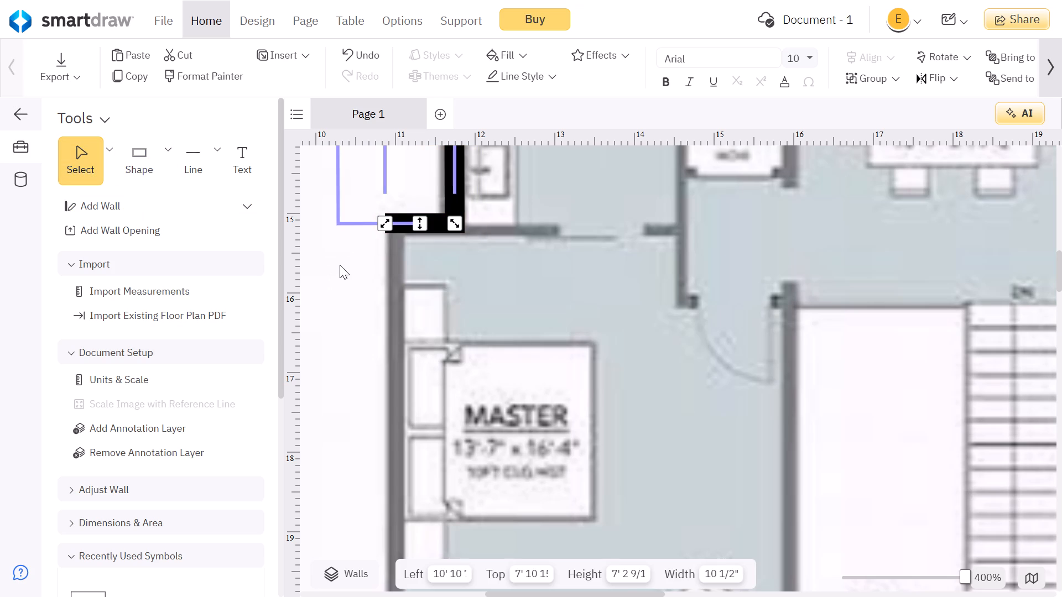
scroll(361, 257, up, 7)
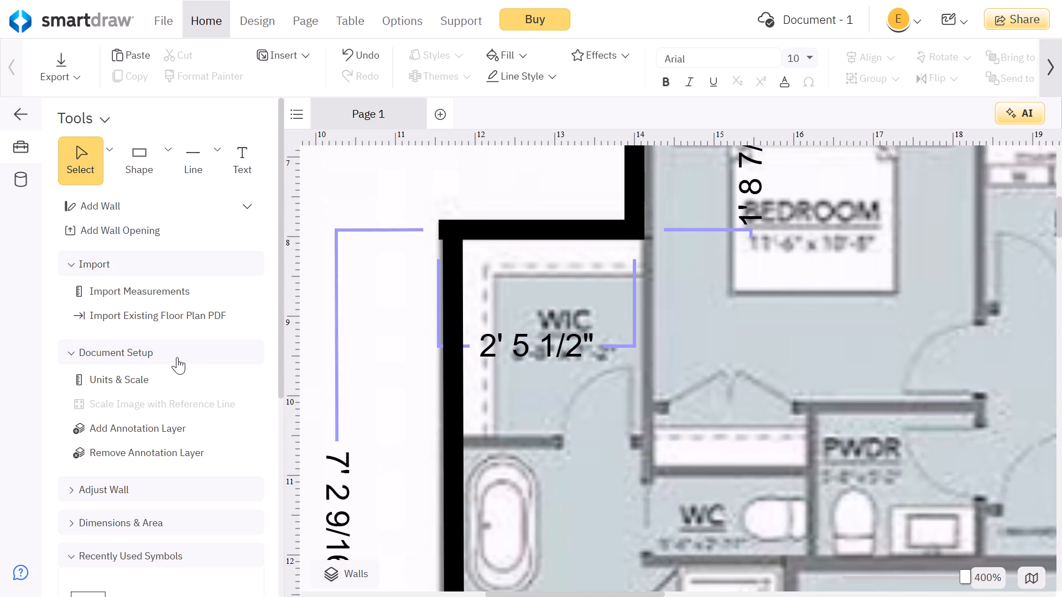
Turn off the display of wall dimensions and show the wall adjustment options.
scroll(160, 359, down, 5)
scroll(181, 307, up, 2)
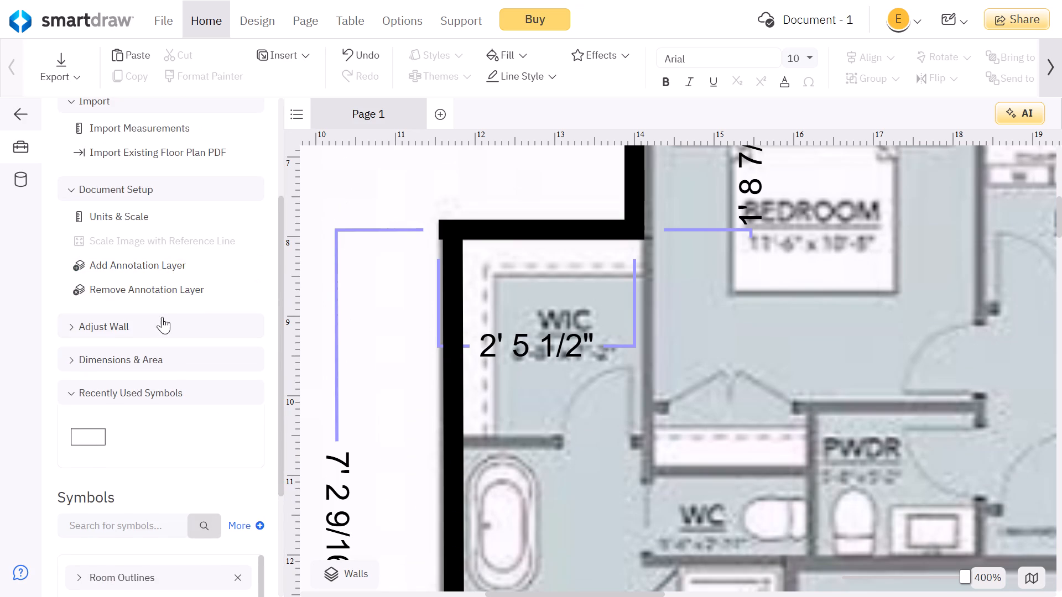
click(165, 358)
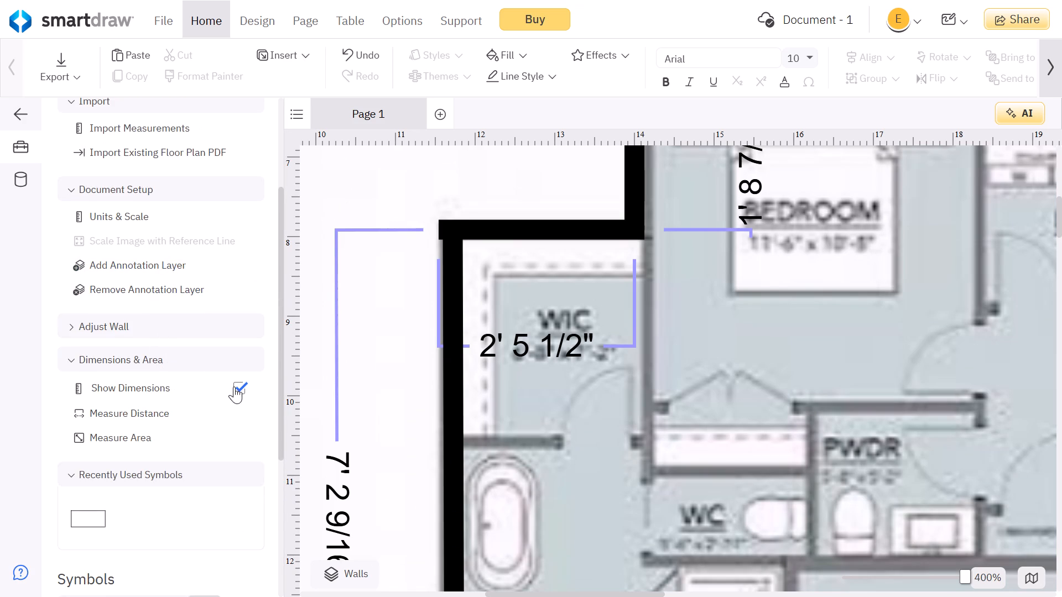
click(236, 385)
click(217, 315)
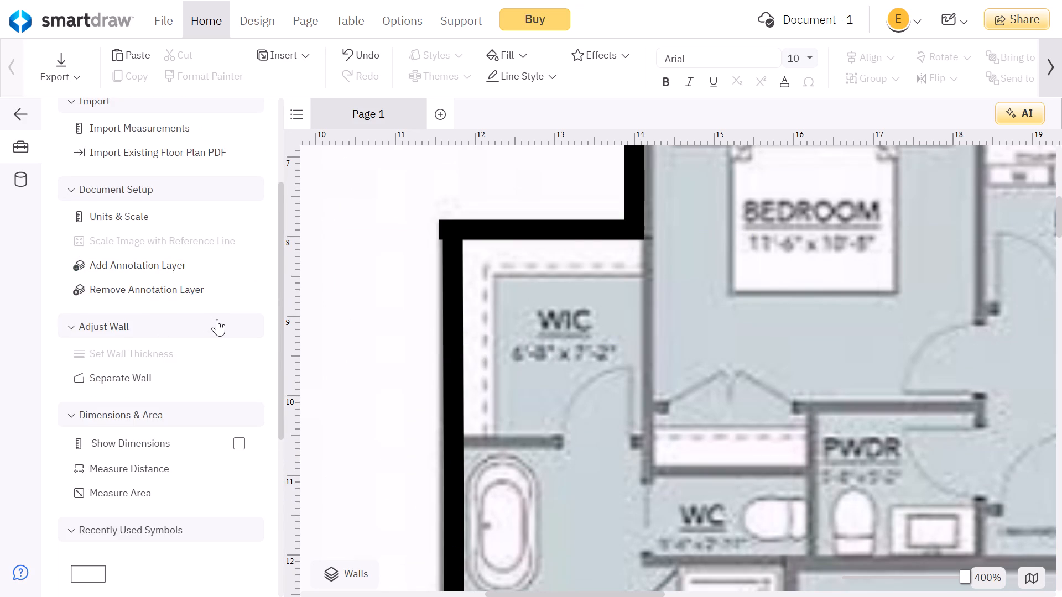
Nudge the long WIC and ensuite side wall slightly outward to line up with the plan.
scroll(417, 331, down, 3)
scroll(423, 311, up, 2)
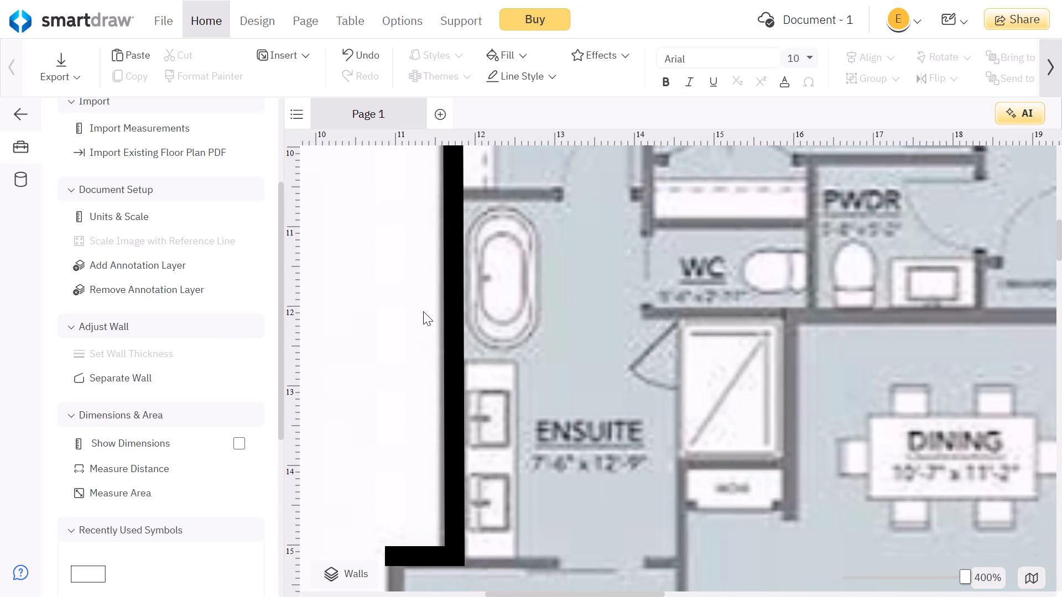
click(449, 321)
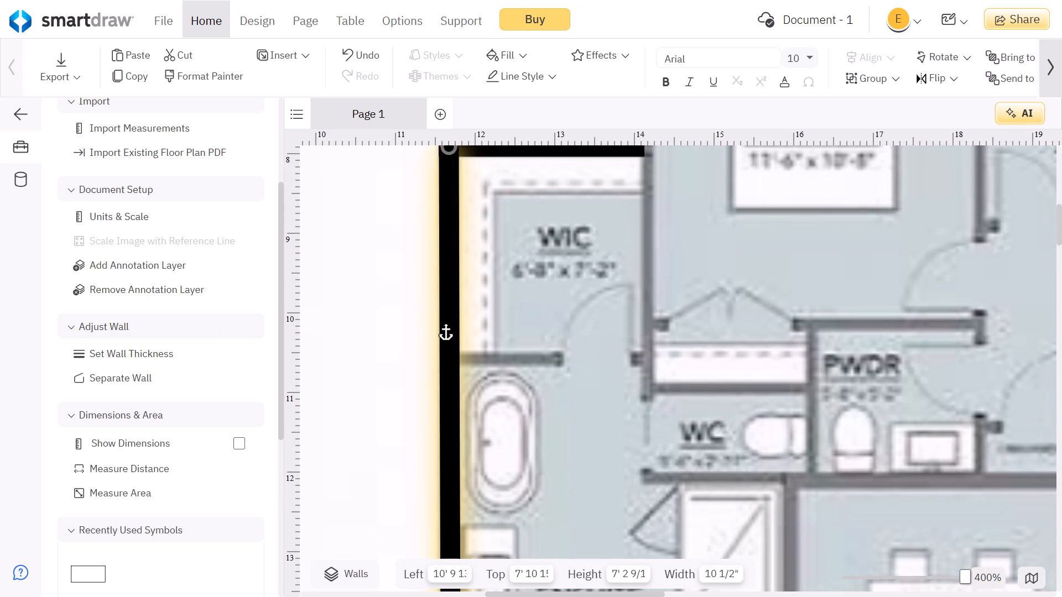
scroll(349, 331, down, 4)
click(382, 295)
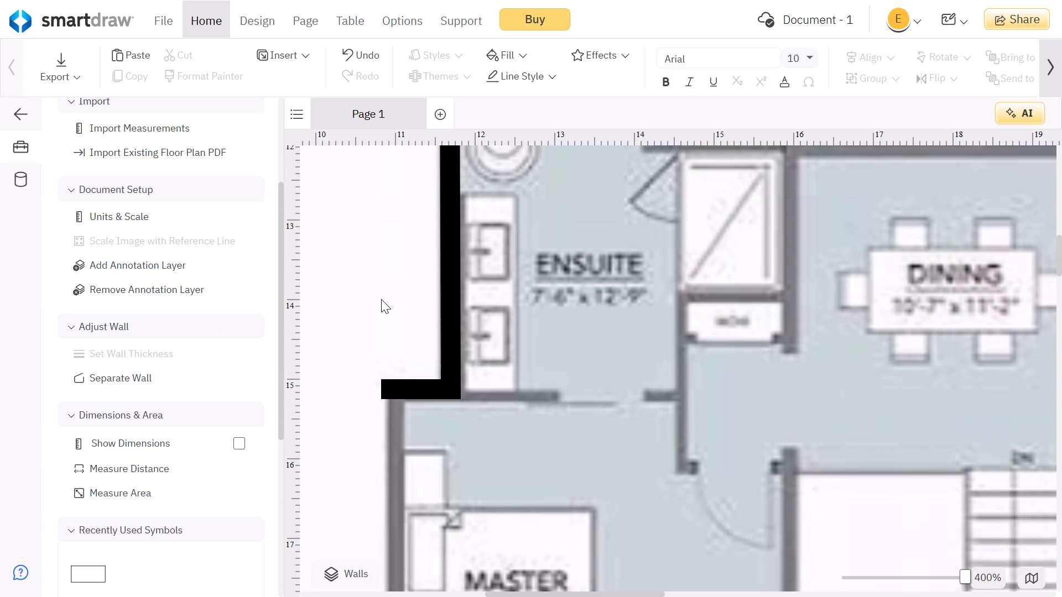
Shorten the short wall below the ensuite to about 9" and level it over the master bedroom's upper outer corner.
click(394, 386)
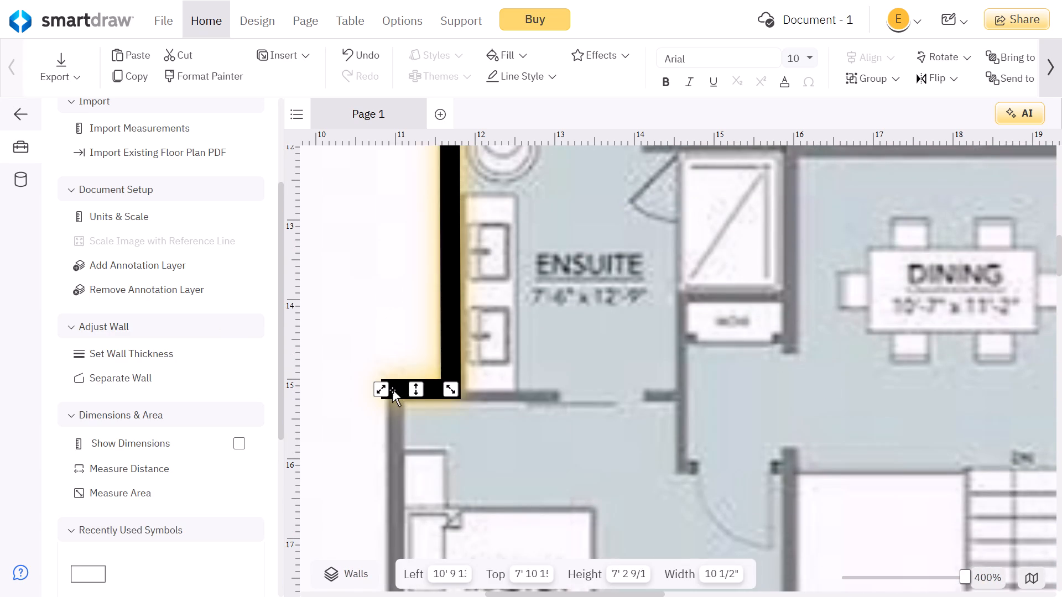
click(413, 382)
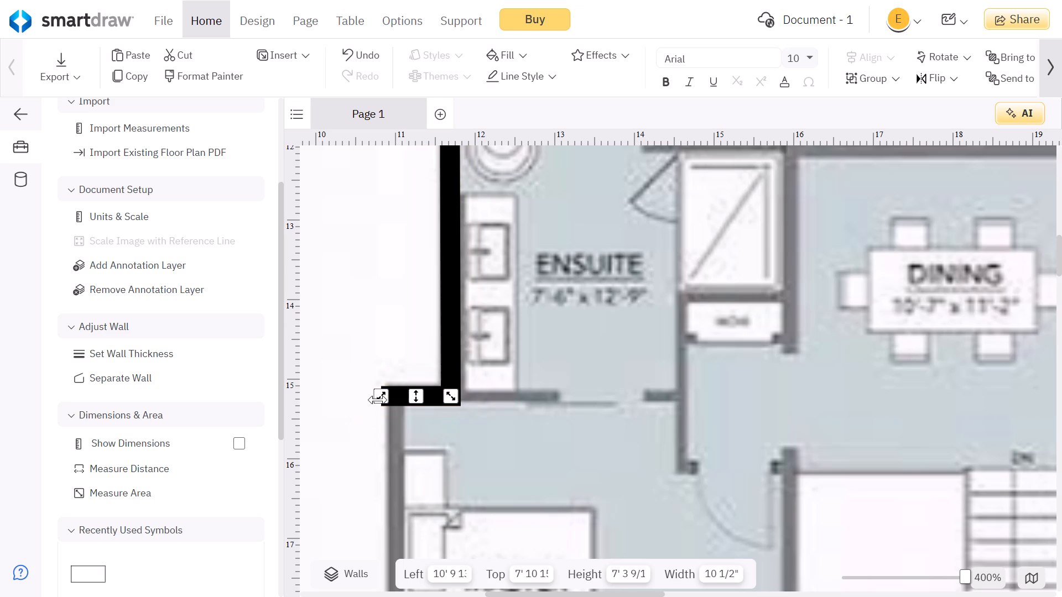
drag(378, 400, 384, 394)
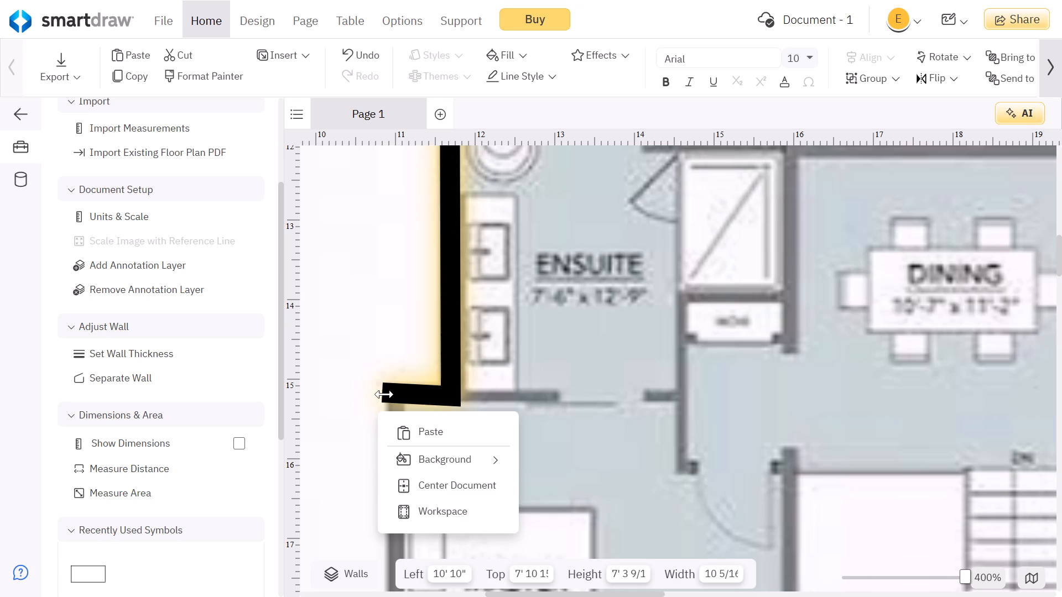
drag(384, 394, 391, 396)
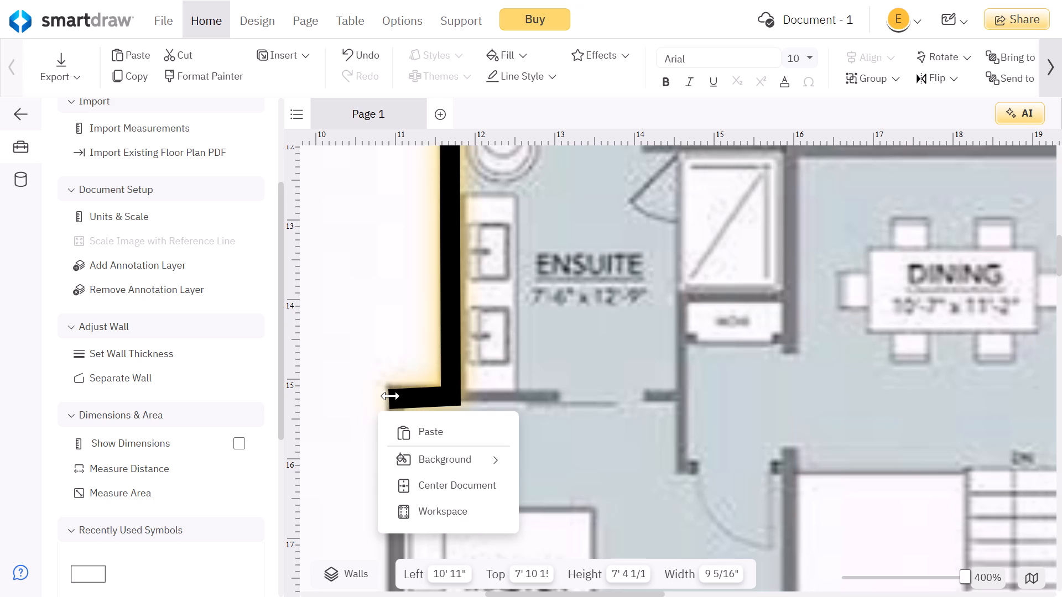
drag(391, 396, 389, 394)
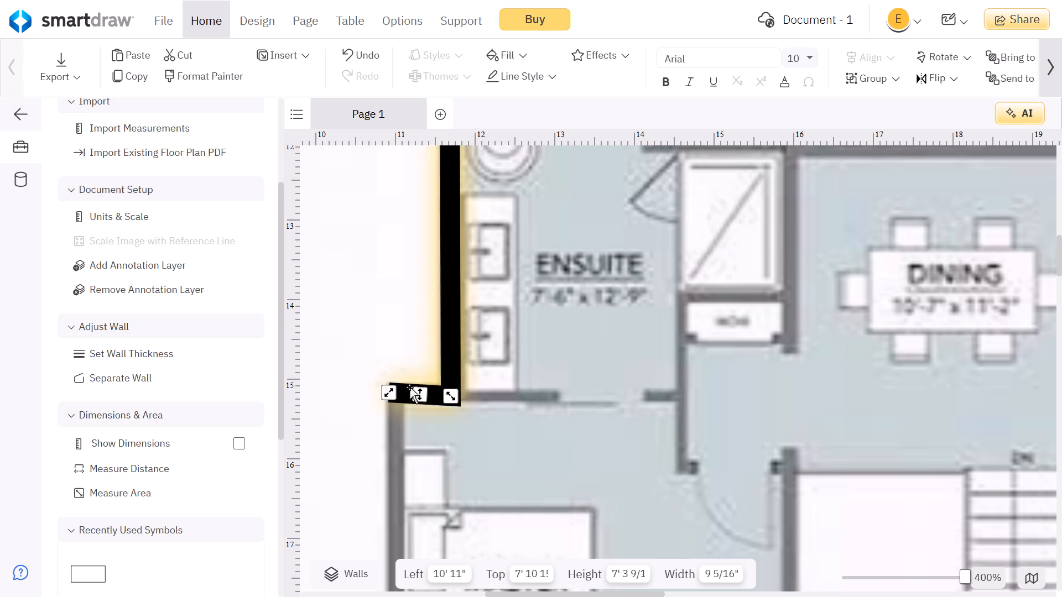
click(447, 394)
click(371, 350)
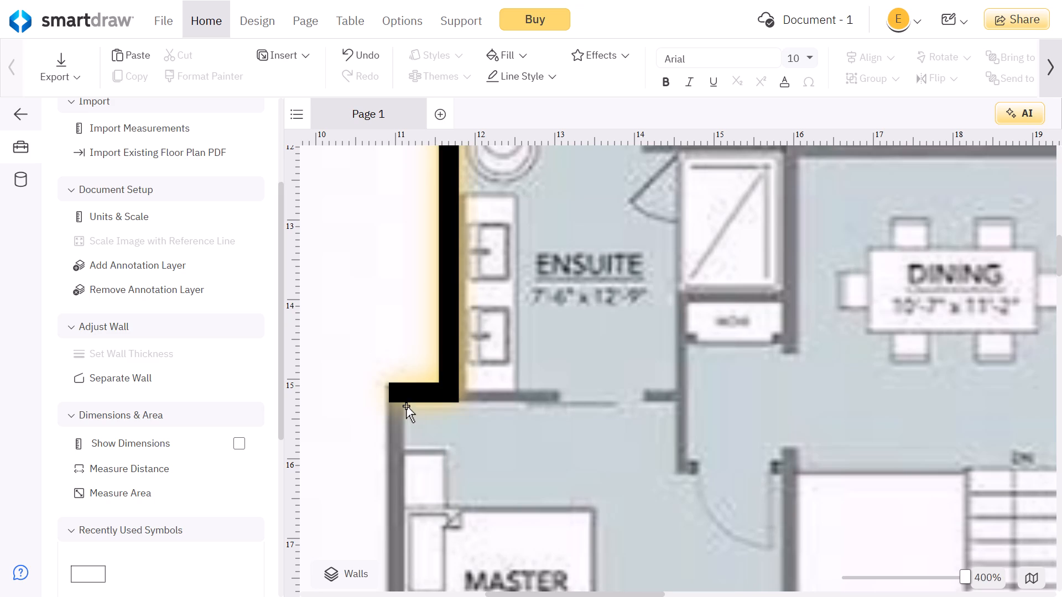
Add a wall about 5' 4 1/2" long from the short wall's outer end down the master bedroom's outer side to its lower corner.
scroll(403, 399, down, 2)
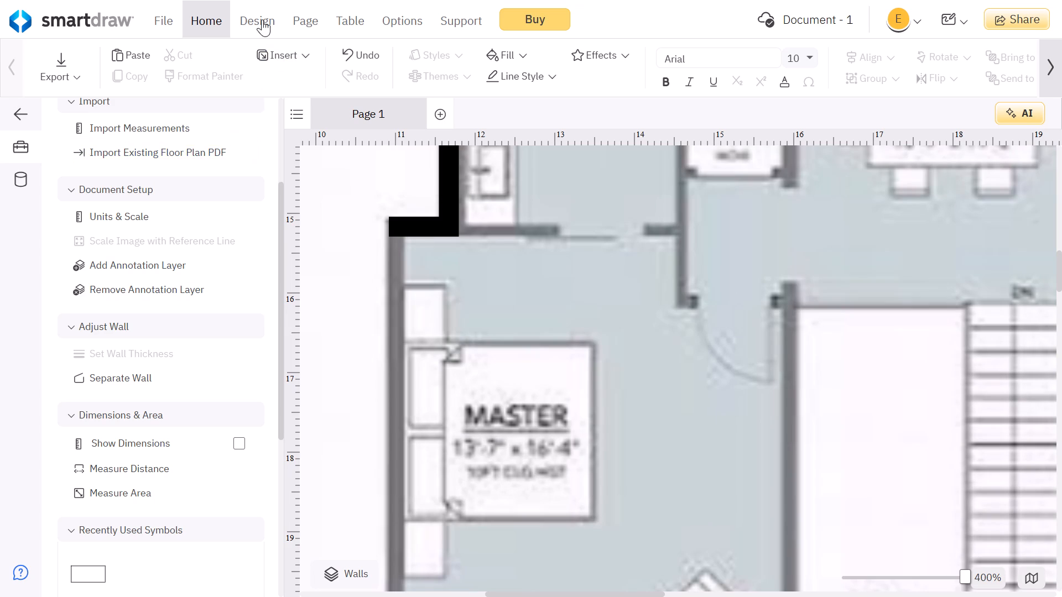
scroll(185, 274, up, 5)
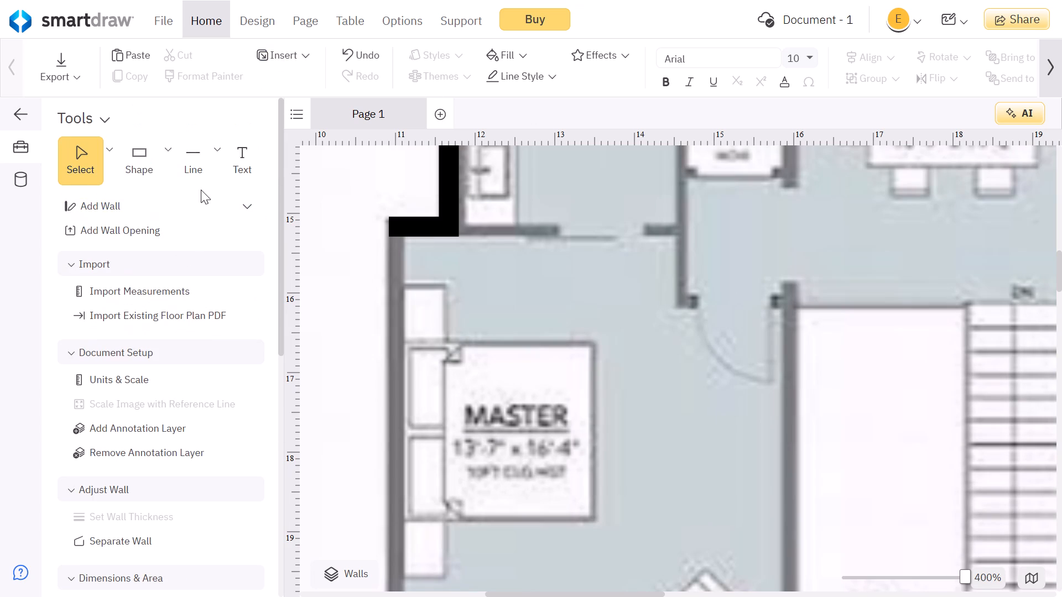
click(143, 202)
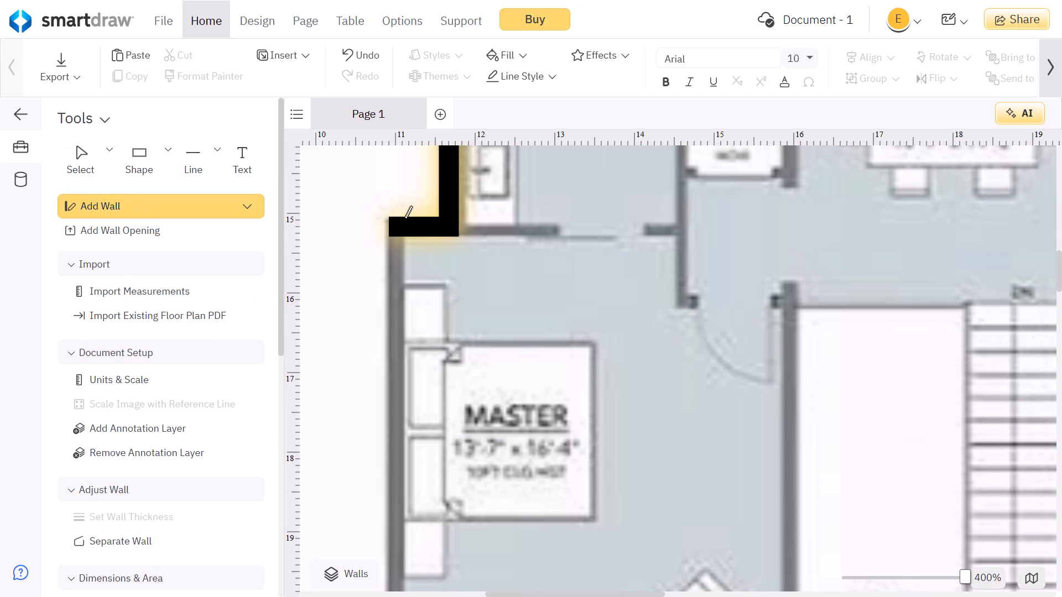
click(398, 224)
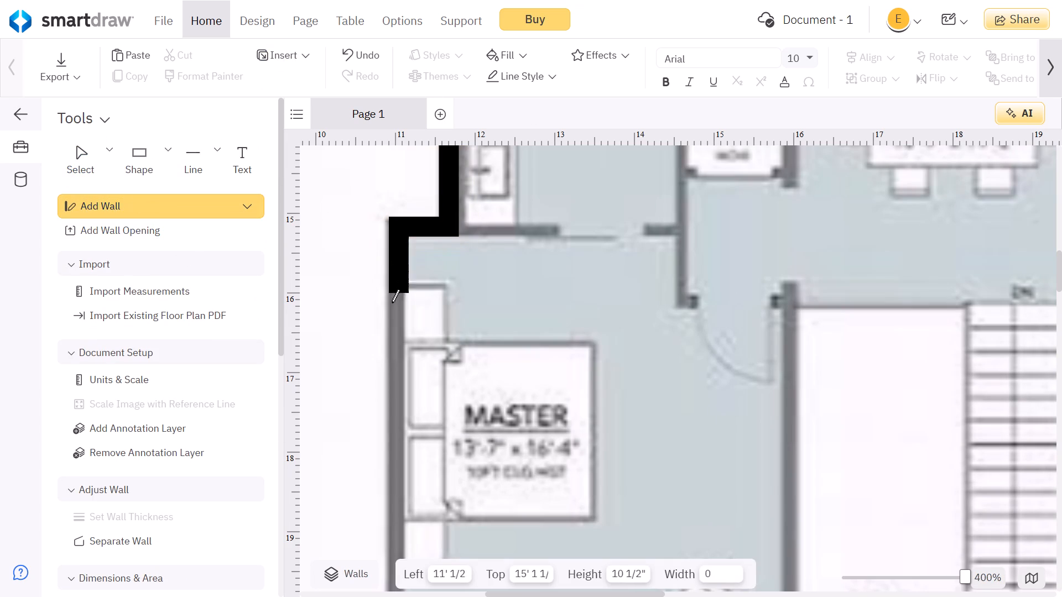
scroll(381, 331, down, 2)
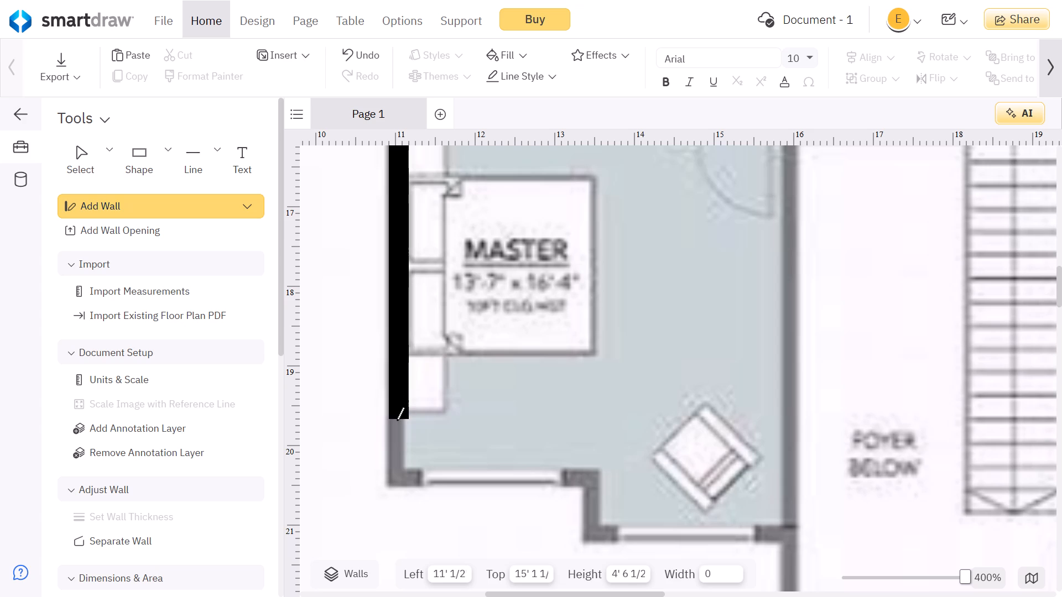
click(388, 483)
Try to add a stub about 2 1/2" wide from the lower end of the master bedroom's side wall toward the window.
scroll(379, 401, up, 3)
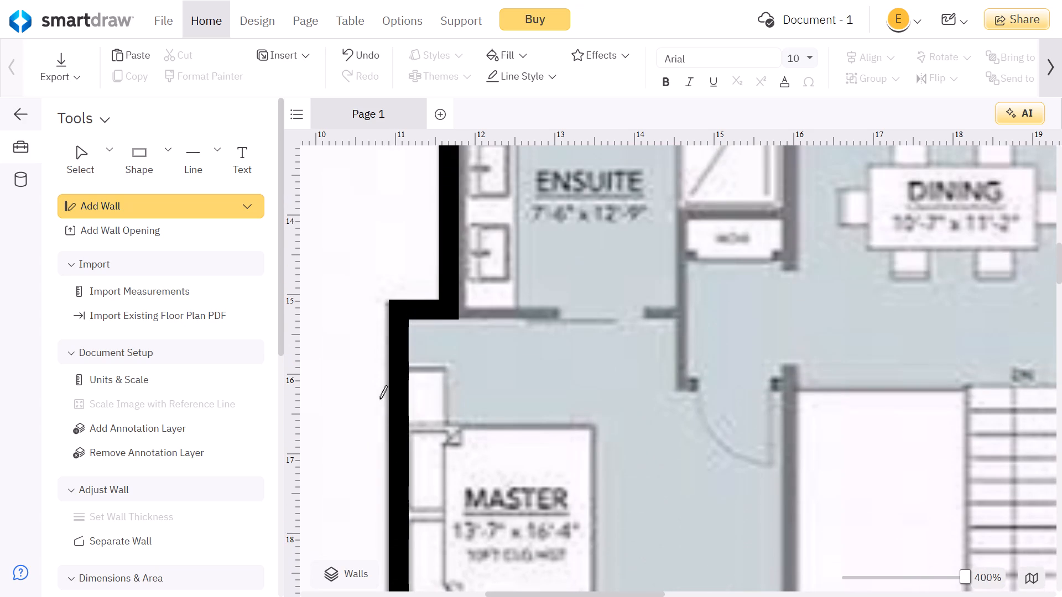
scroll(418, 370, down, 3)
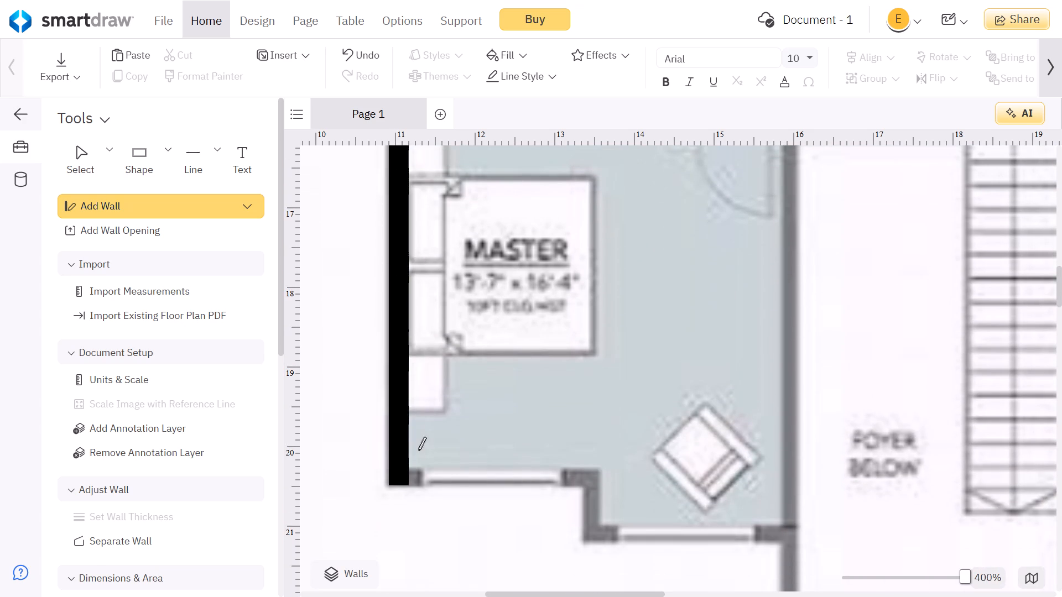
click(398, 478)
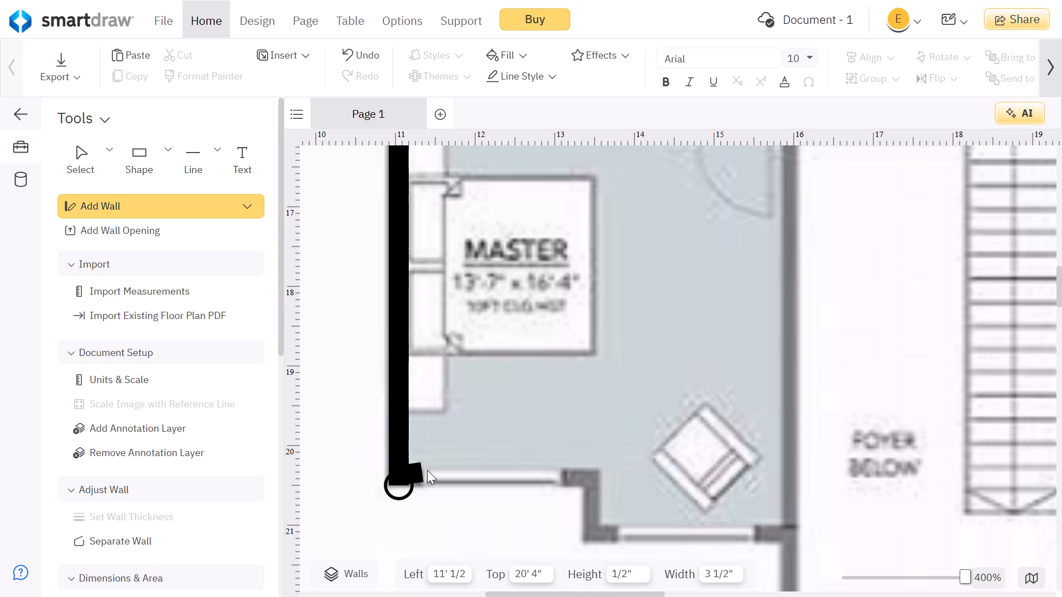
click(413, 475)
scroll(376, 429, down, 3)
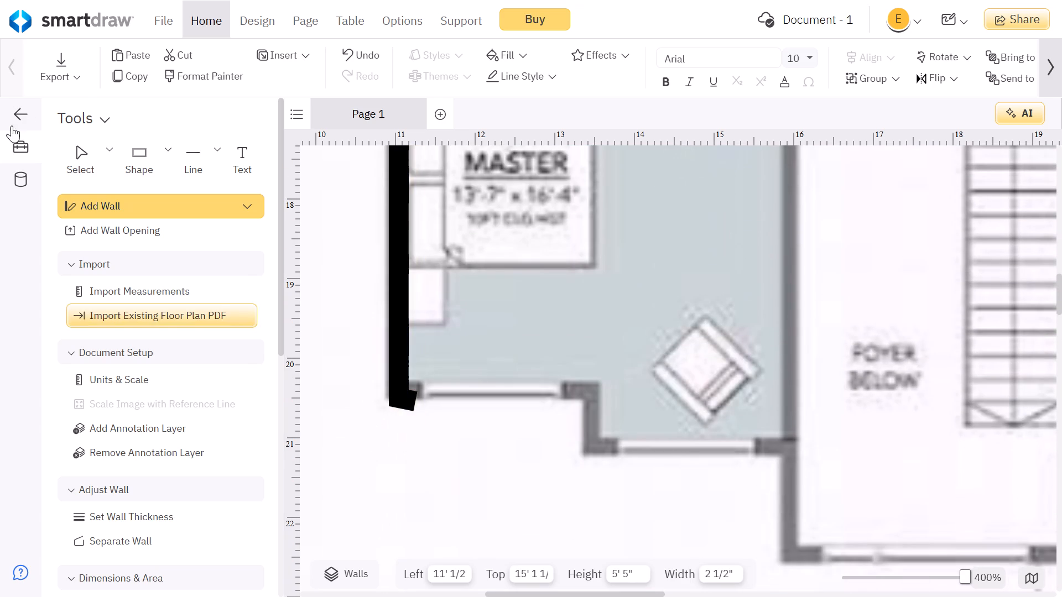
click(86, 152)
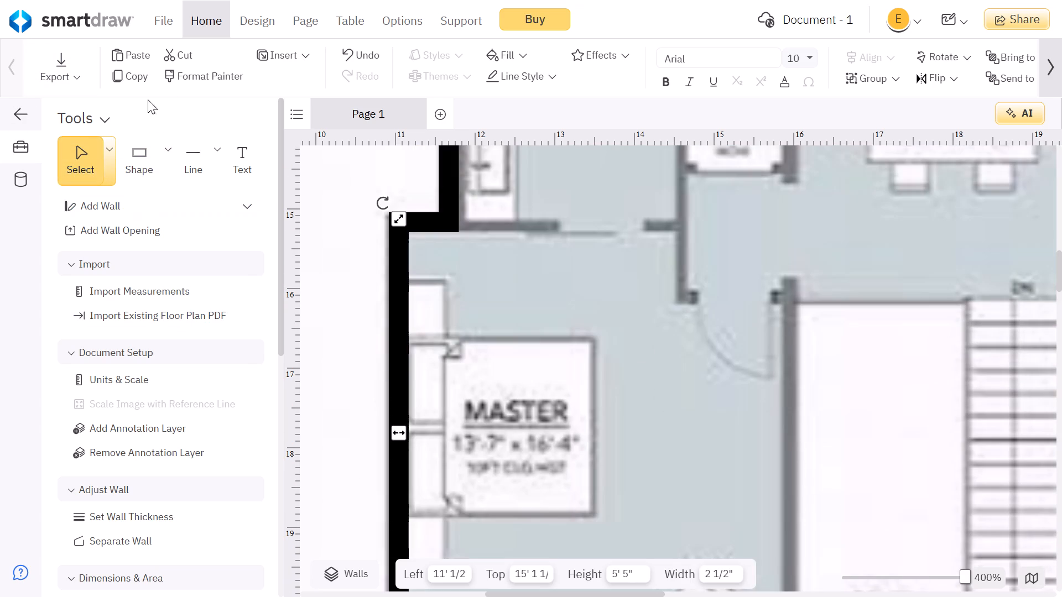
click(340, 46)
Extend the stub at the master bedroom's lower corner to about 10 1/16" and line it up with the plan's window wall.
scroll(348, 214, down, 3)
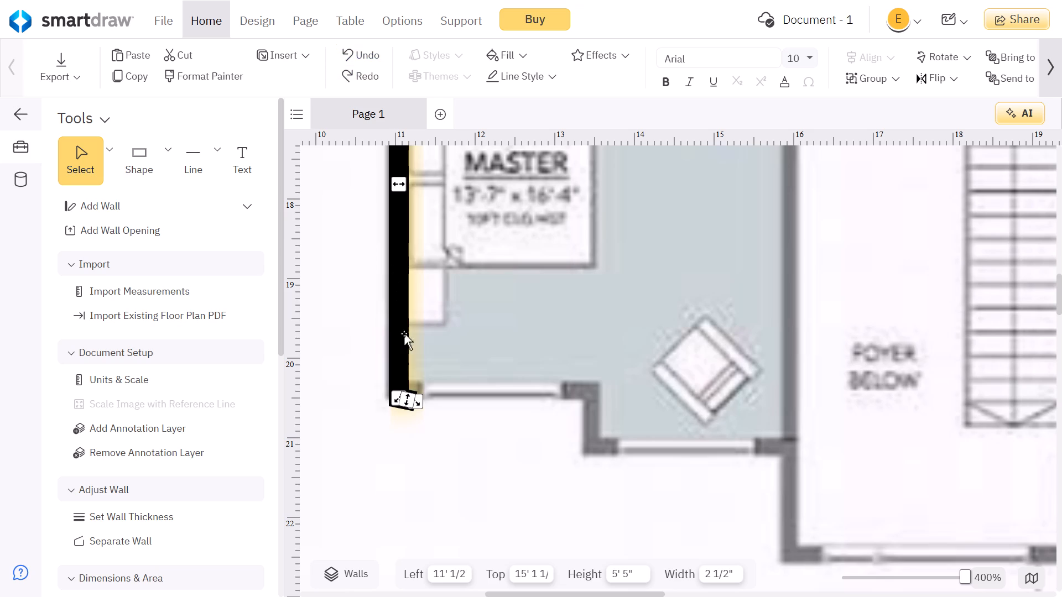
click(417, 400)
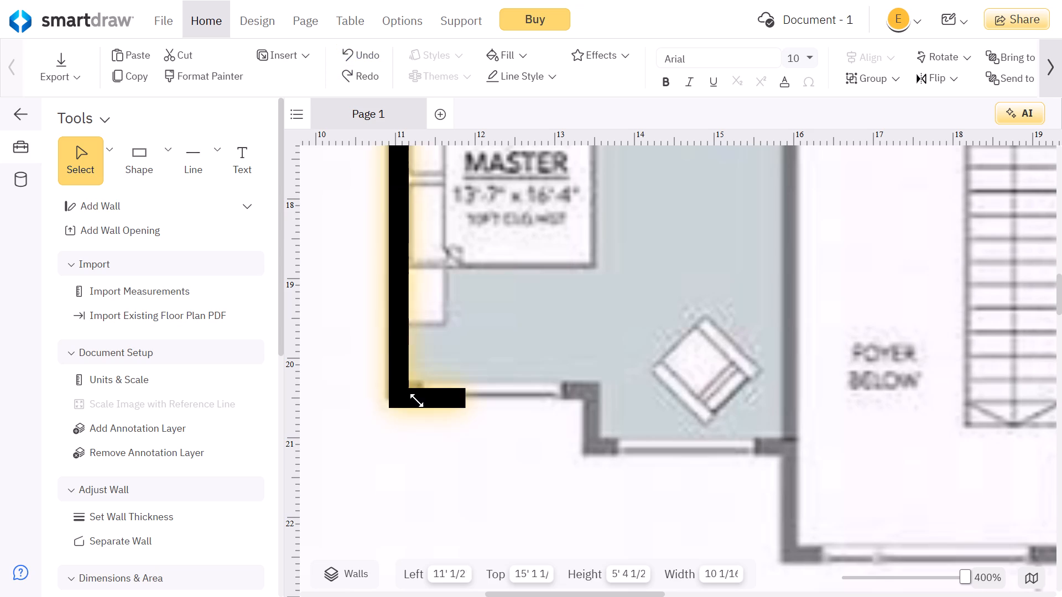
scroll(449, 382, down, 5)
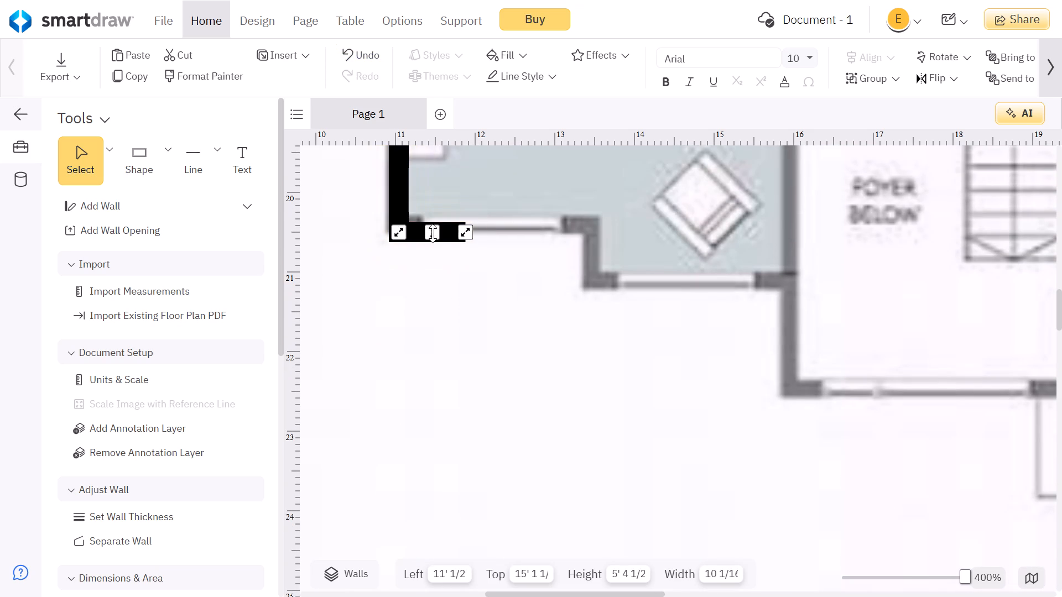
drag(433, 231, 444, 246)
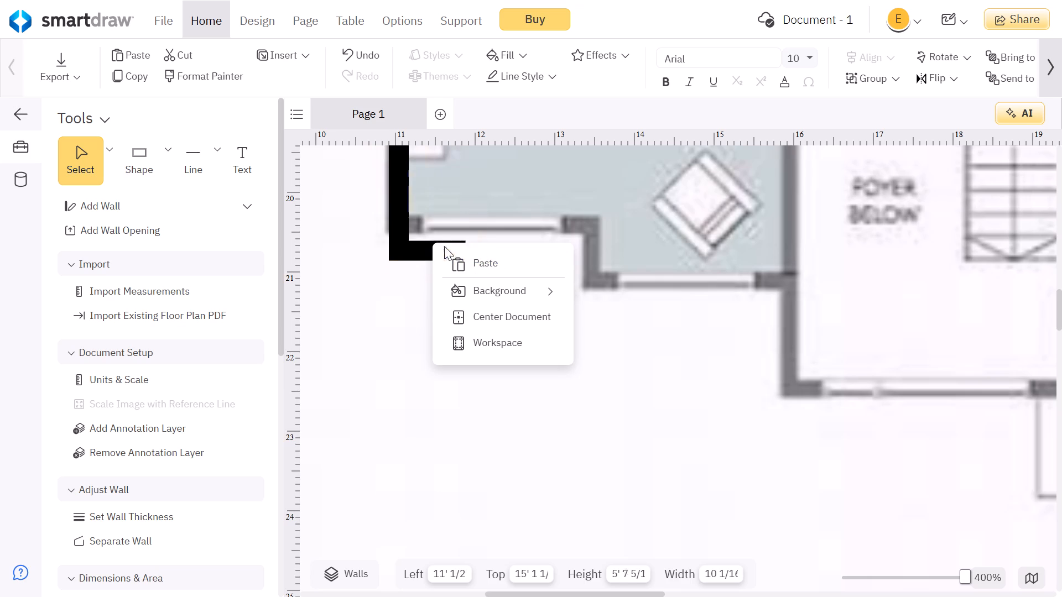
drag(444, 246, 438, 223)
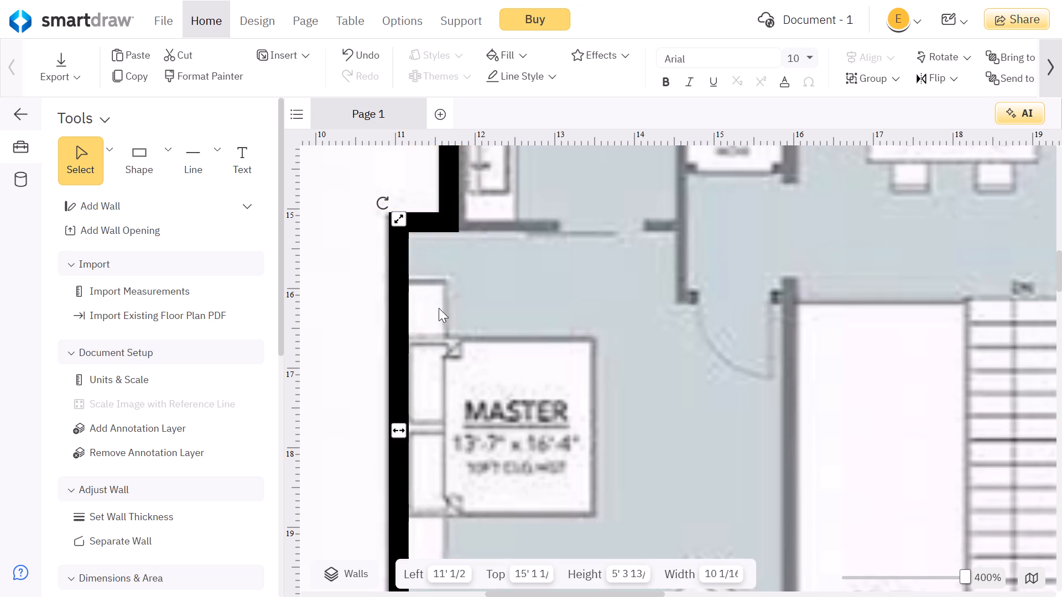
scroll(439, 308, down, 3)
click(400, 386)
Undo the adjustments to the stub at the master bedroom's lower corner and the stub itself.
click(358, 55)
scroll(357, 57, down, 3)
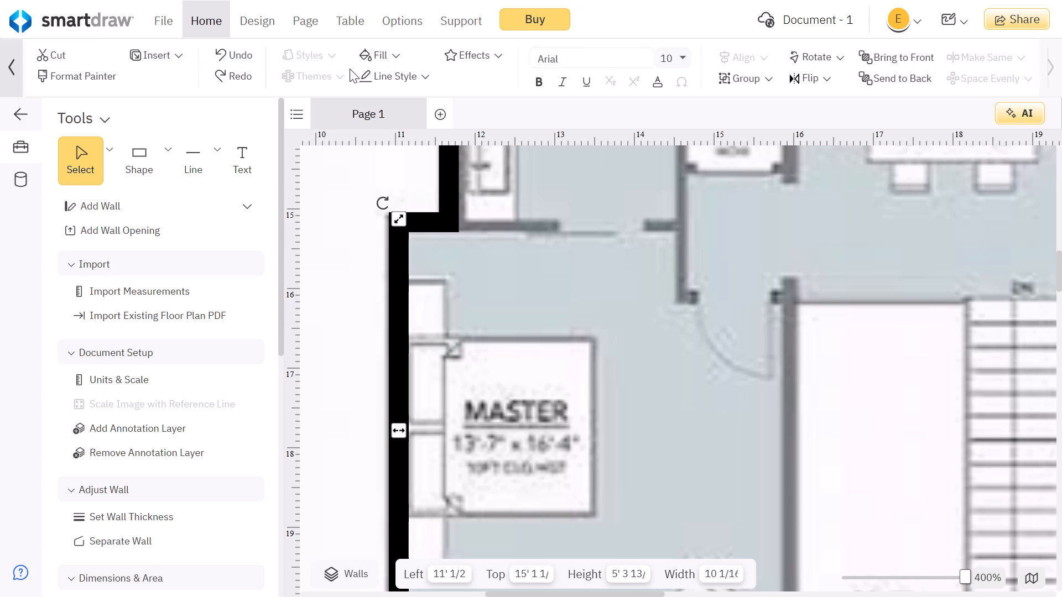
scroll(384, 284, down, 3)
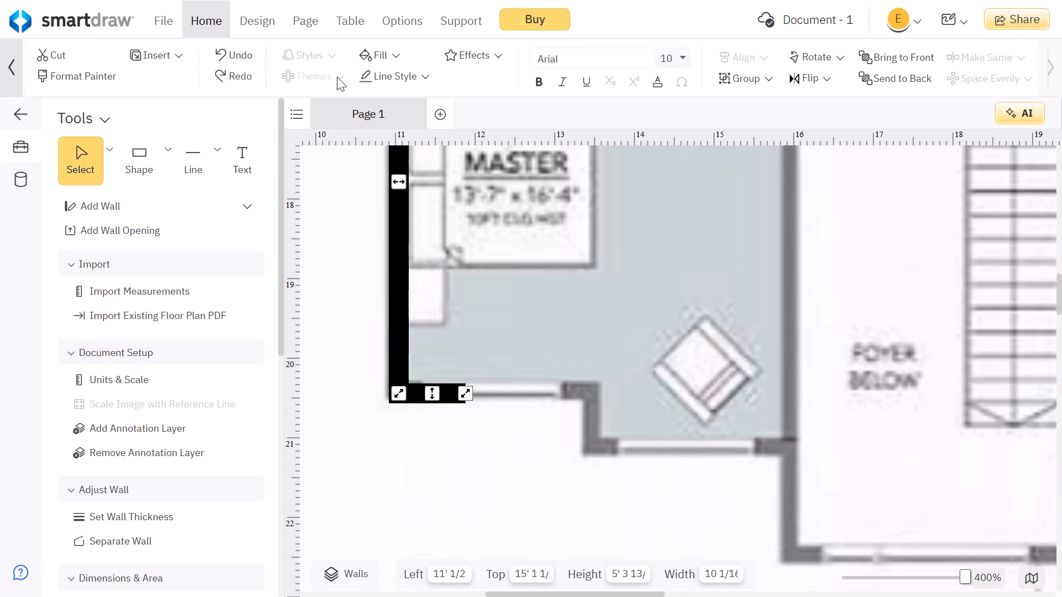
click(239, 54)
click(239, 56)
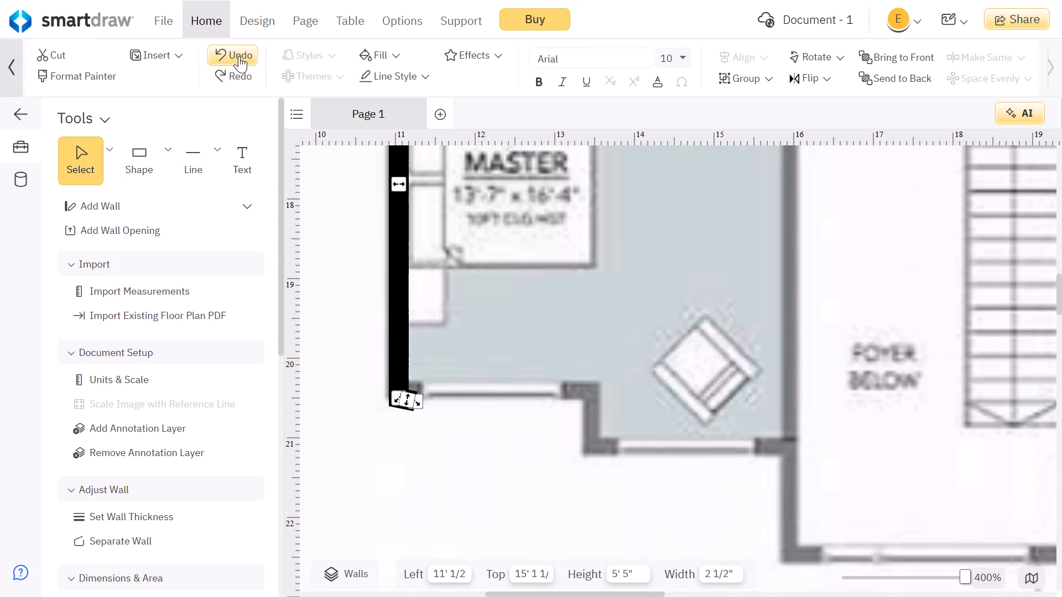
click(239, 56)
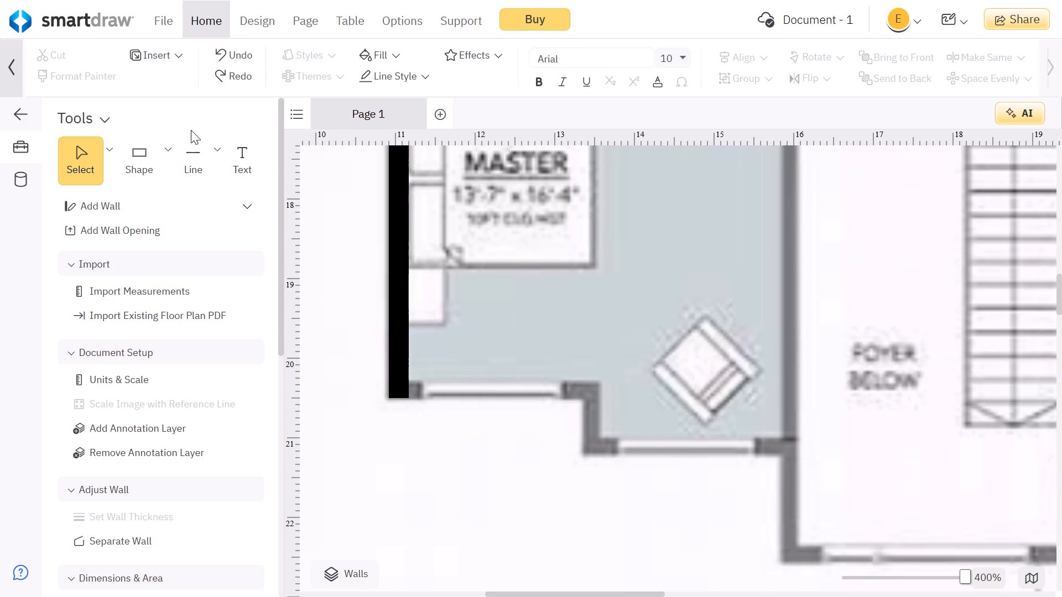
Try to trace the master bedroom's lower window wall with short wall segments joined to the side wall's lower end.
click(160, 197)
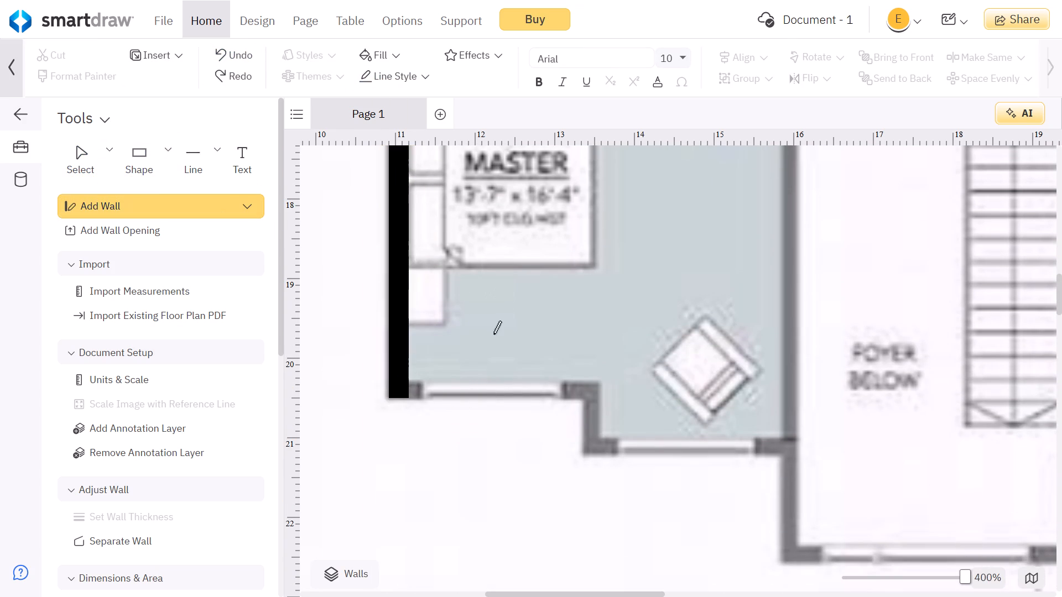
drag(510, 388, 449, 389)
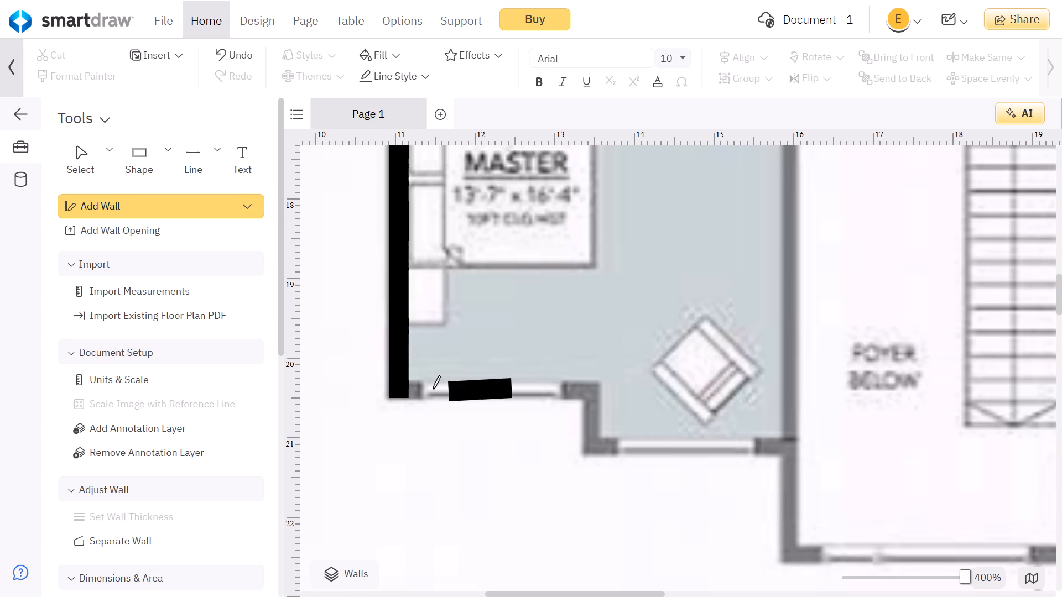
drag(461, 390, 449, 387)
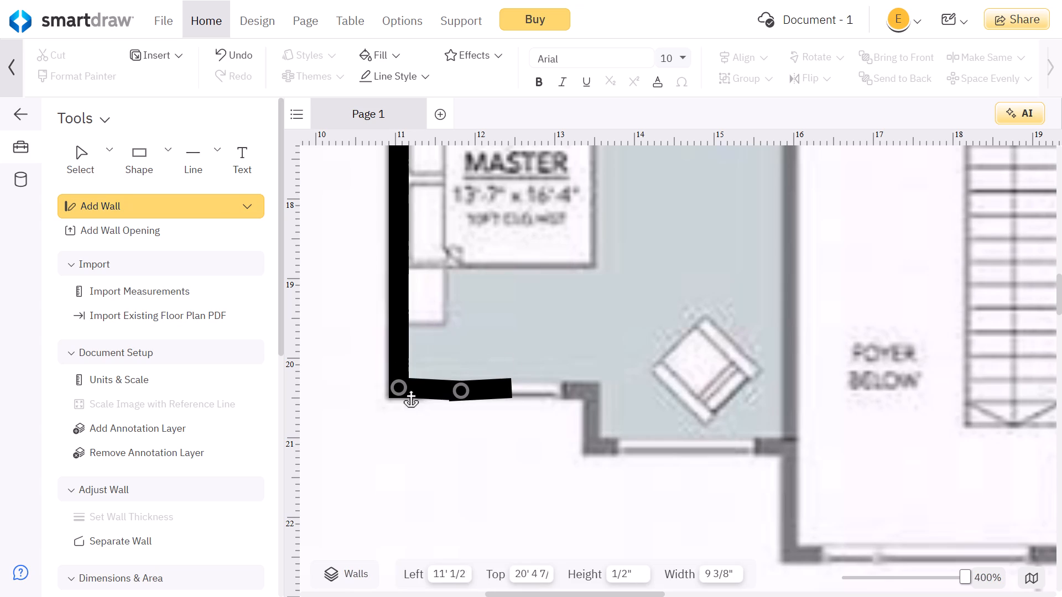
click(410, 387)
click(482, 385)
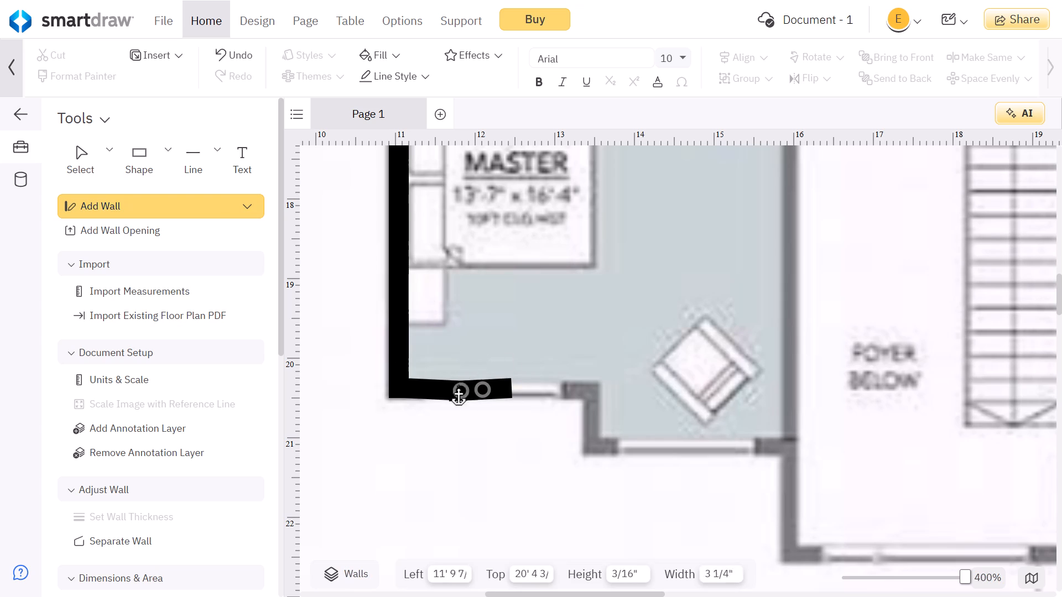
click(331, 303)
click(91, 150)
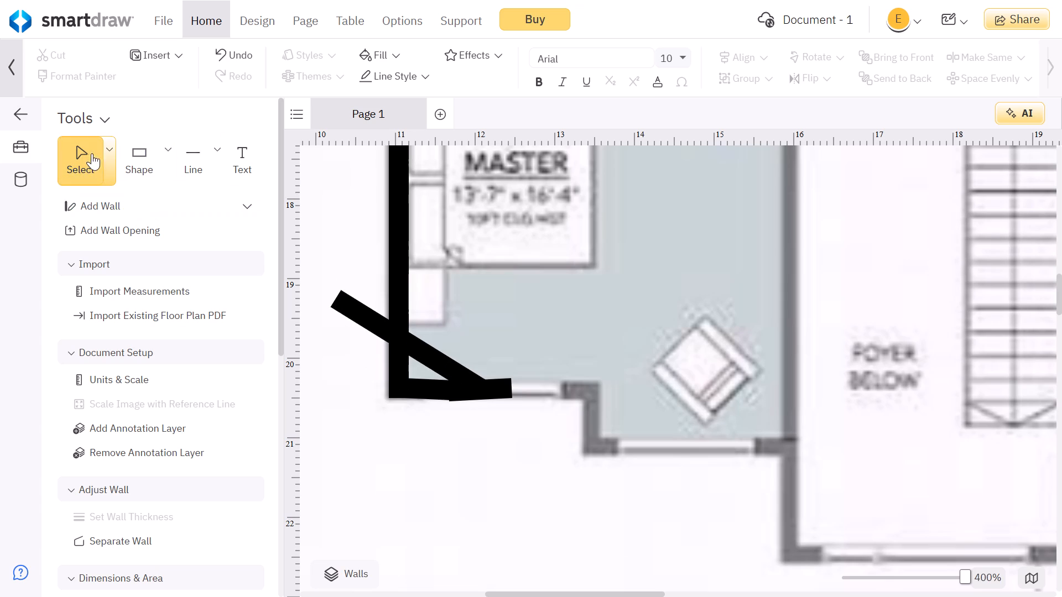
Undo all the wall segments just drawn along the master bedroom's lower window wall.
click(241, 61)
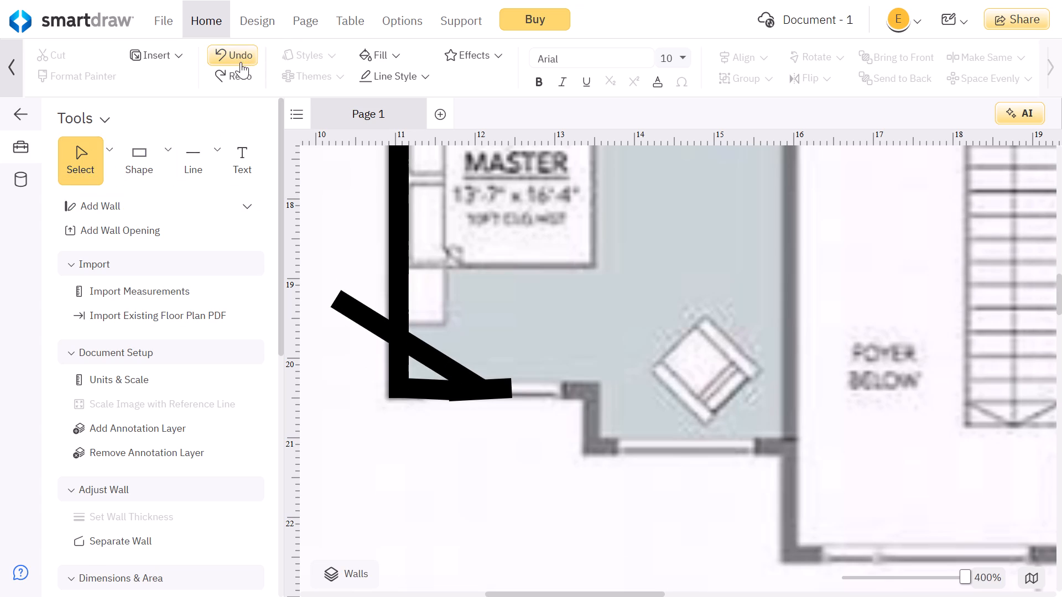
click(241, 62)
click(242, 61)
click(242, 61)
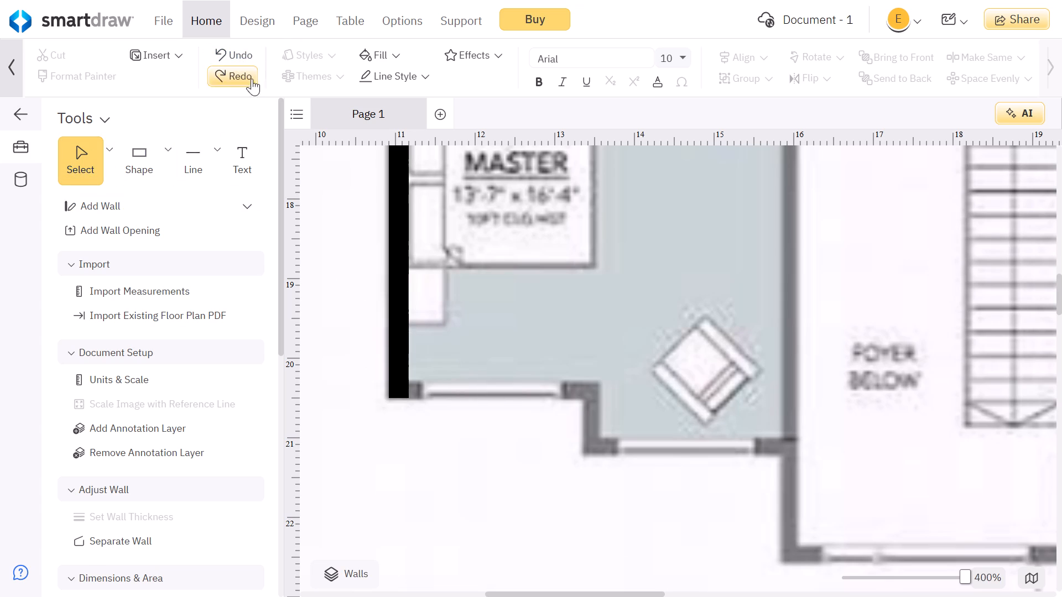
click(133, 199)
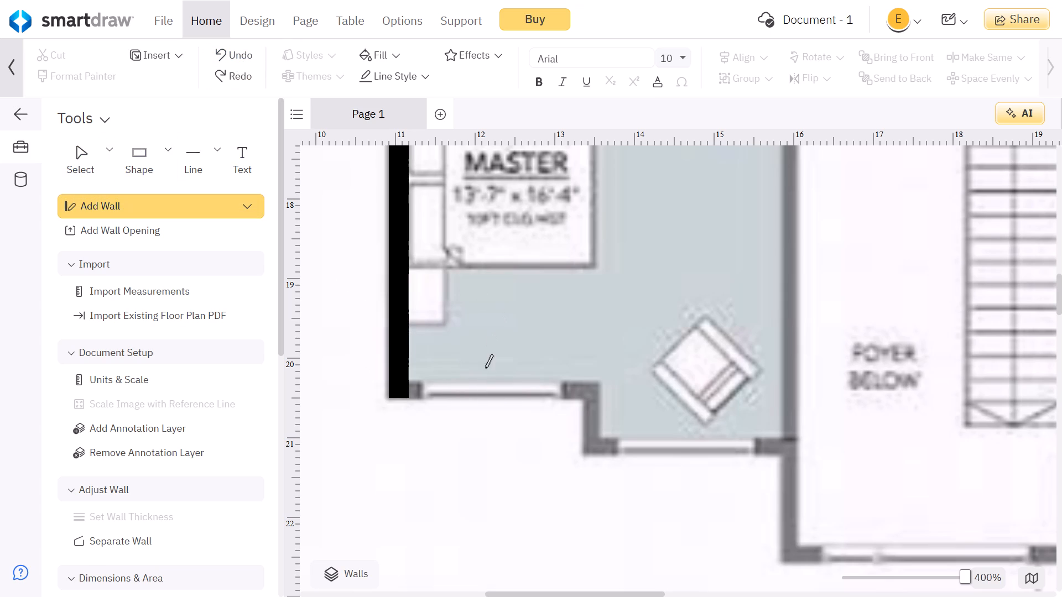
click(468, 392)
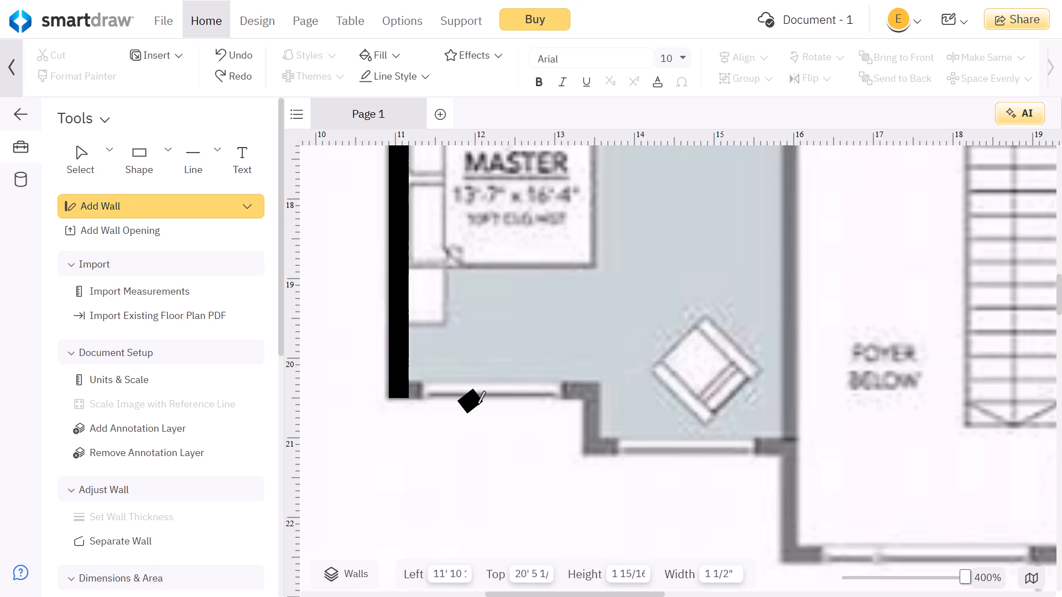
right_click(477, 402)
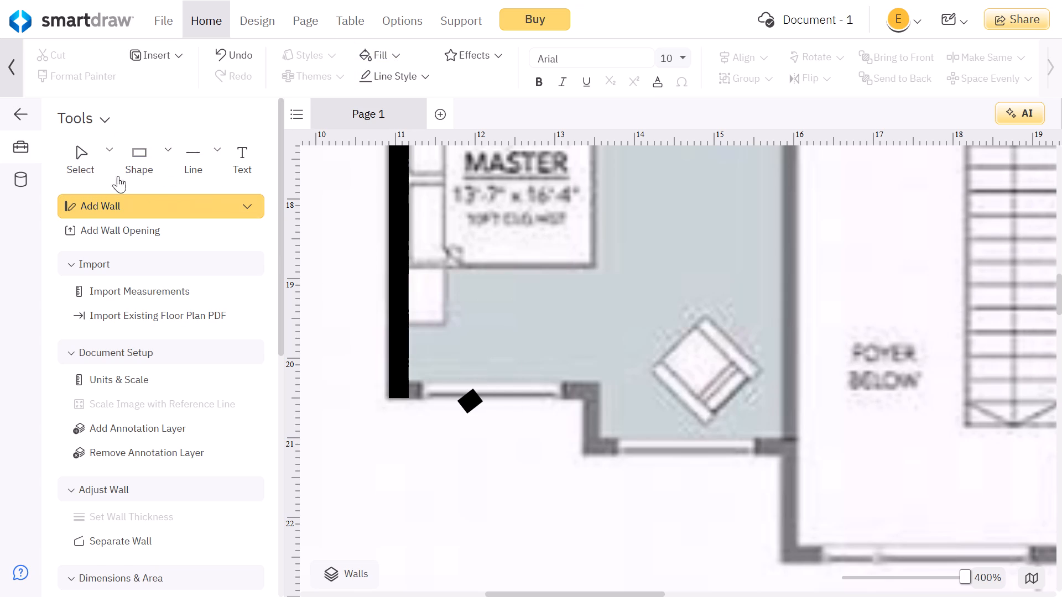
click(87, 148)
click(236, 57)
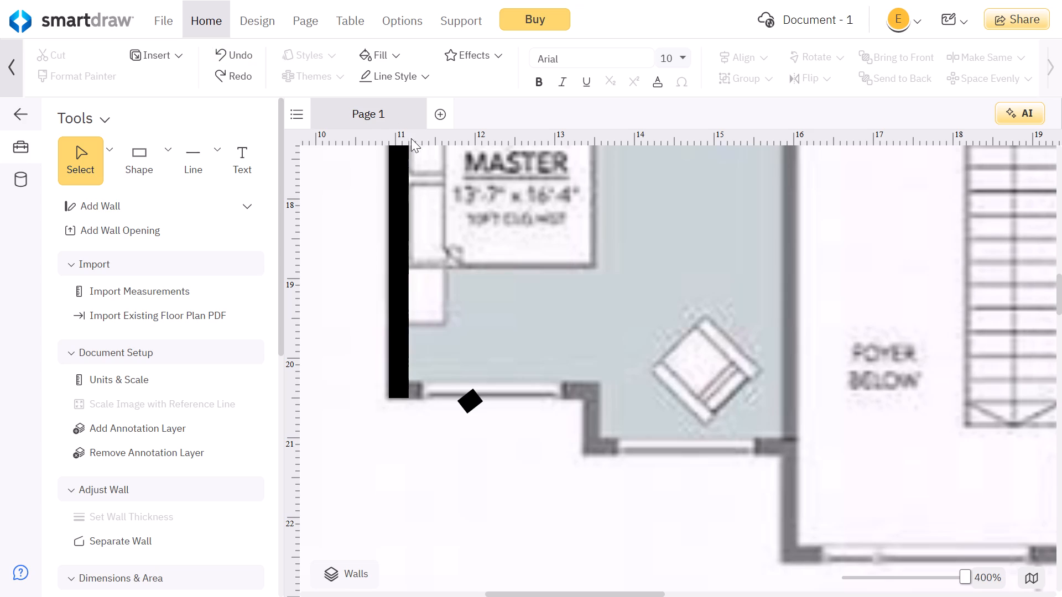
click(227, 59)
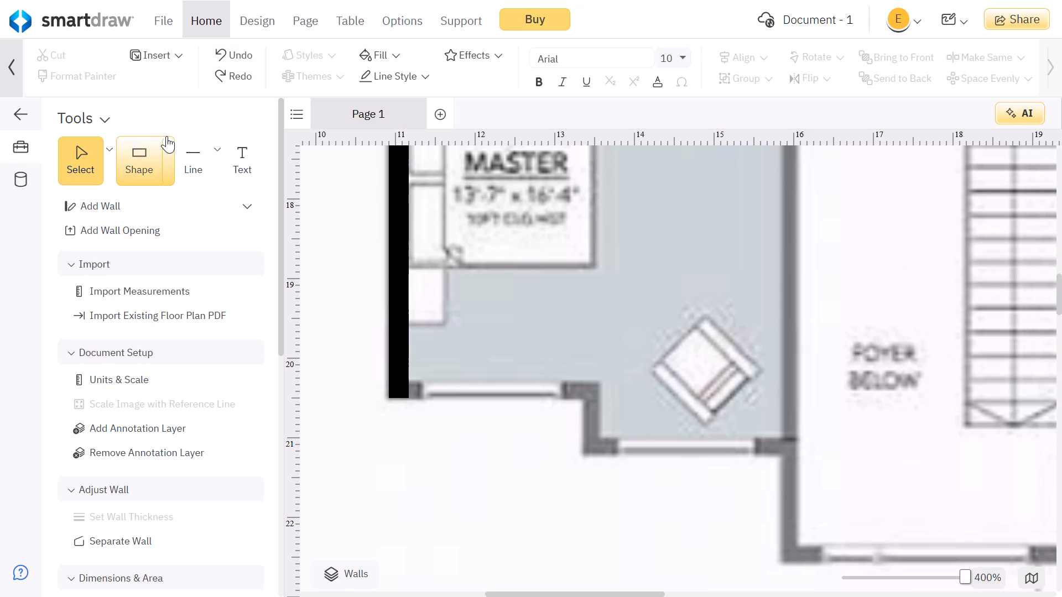
Add a level wall about 11" long from the master bedroom's lower window to the side wall's lower end.
click(135, 198)
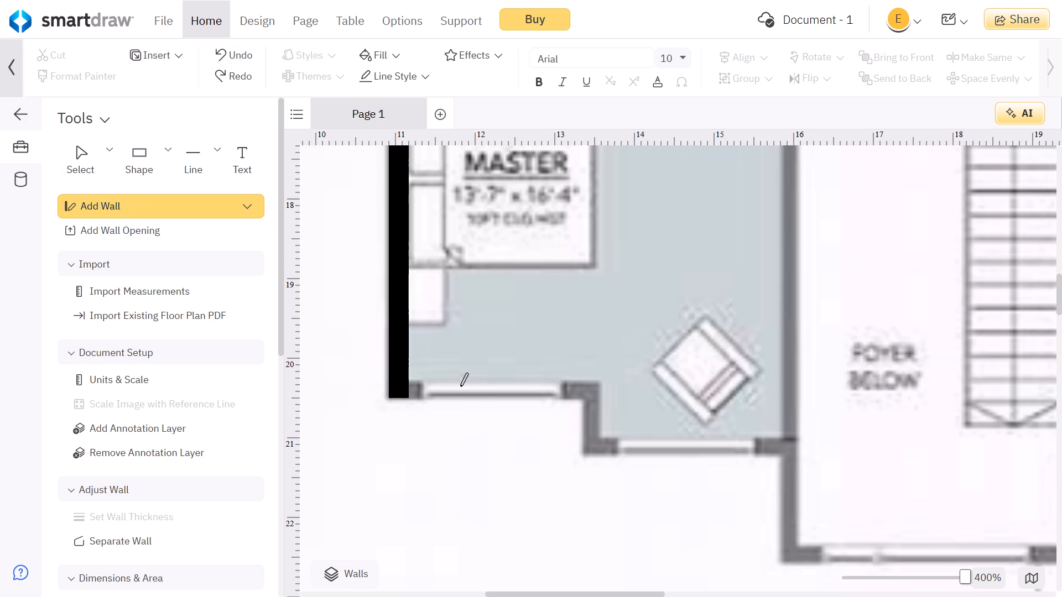
click(472, 386)
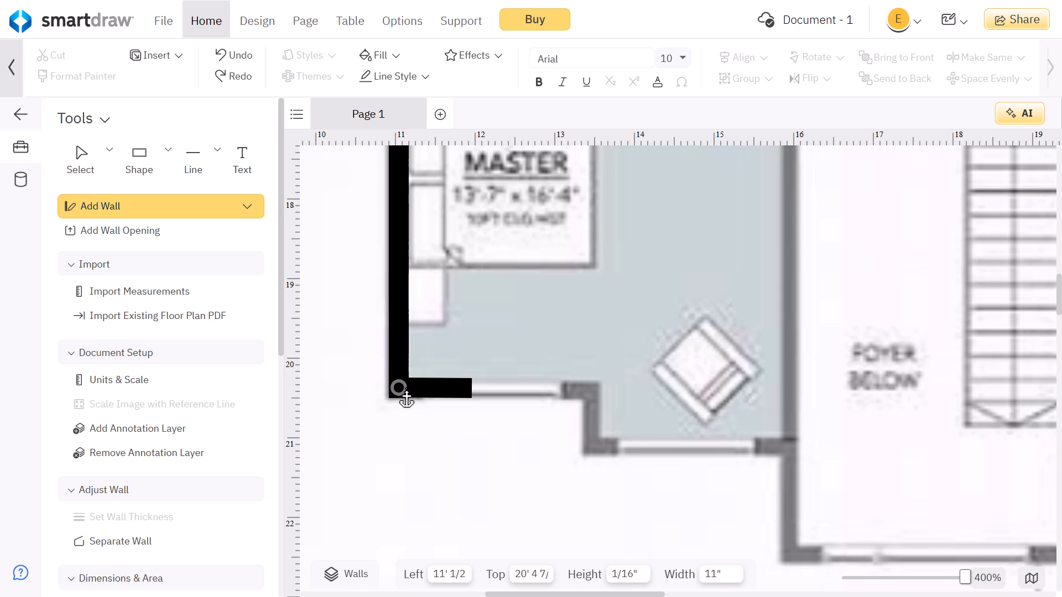
click(406, 387)
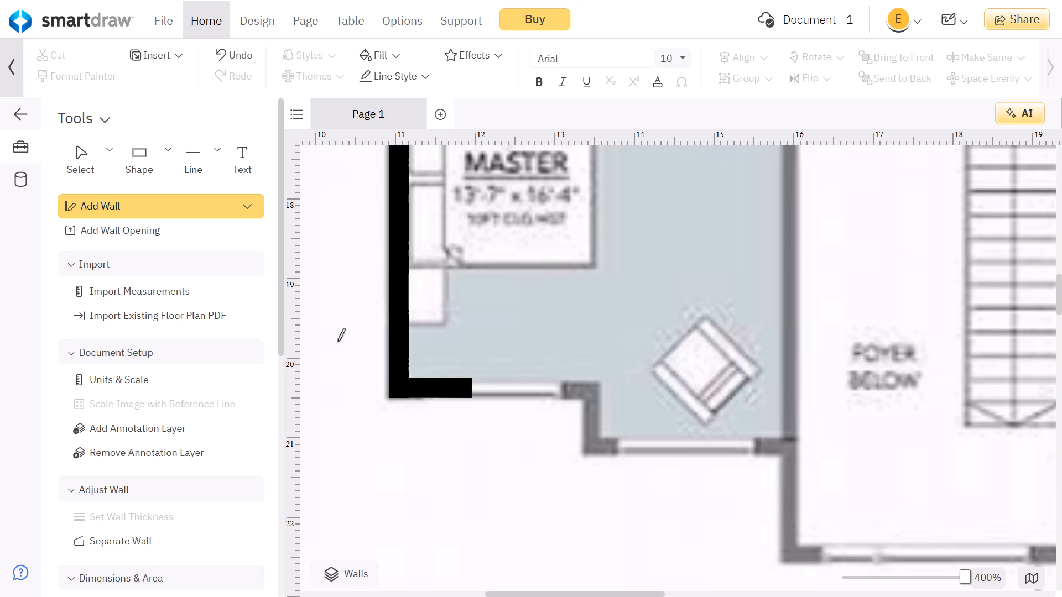
right_drag(374, 398, 365, 397)
right_click(376, 413)
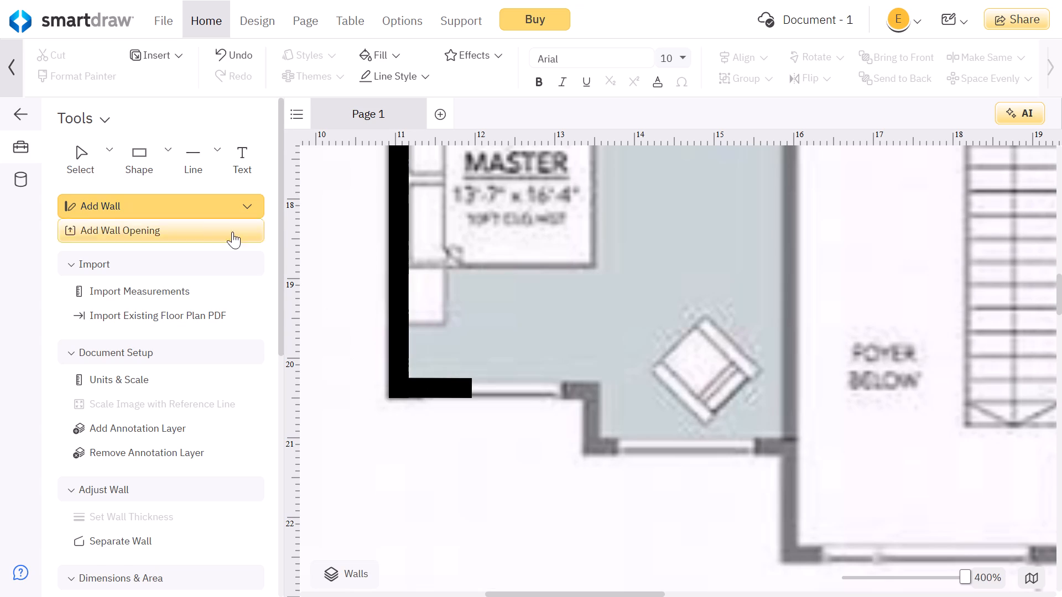
click(102, 165)
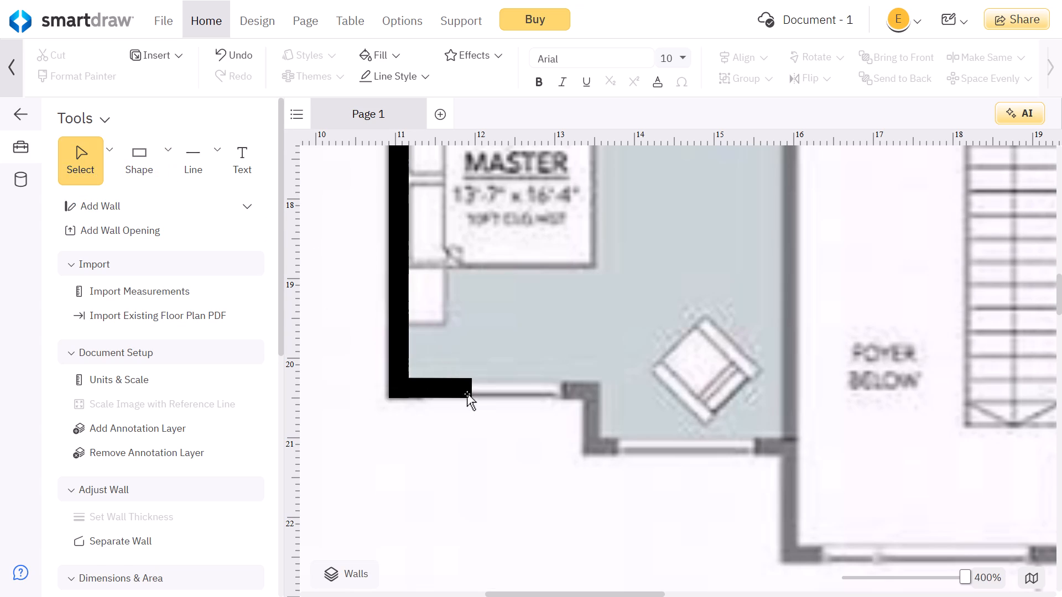
Shorten the wall at the master bedroom's lower corner to a level stub about 3 1/2" long, ending at the window opening.
click(451, 381)
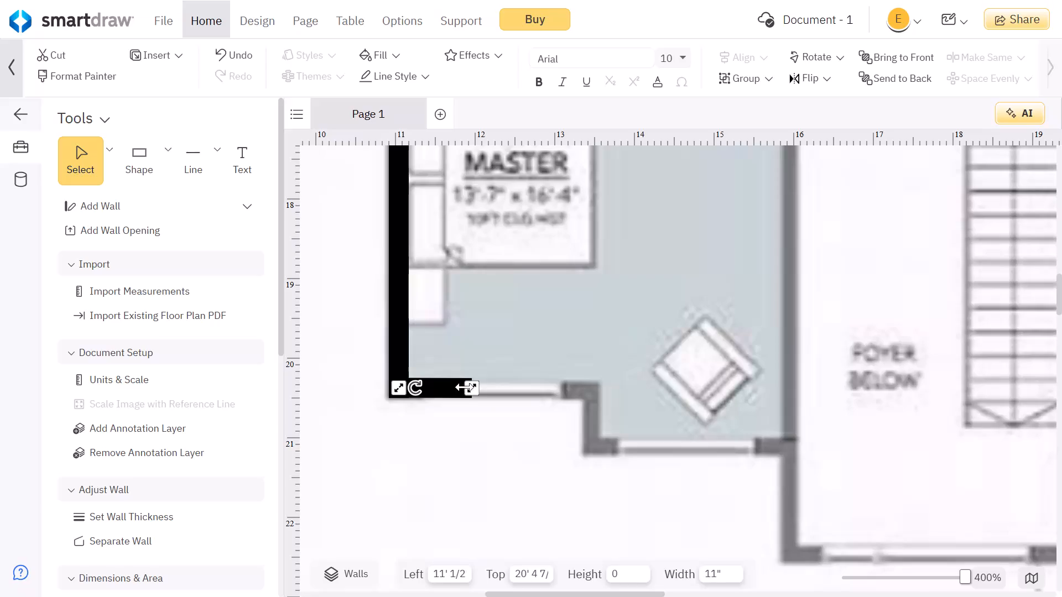
drag(466, 386, 435, 386)
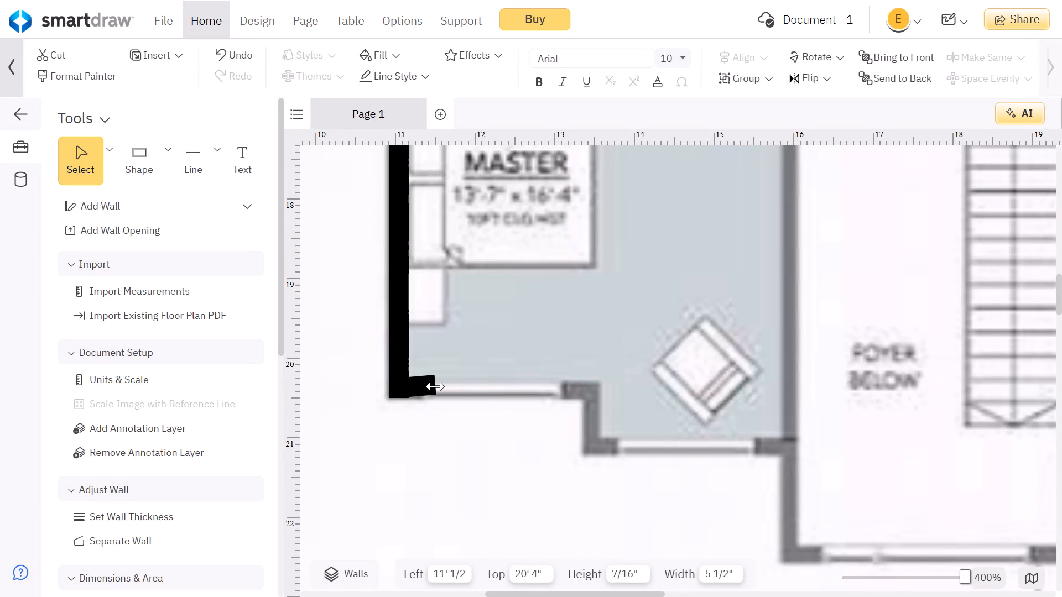
drag(435, 386, 429, 396)
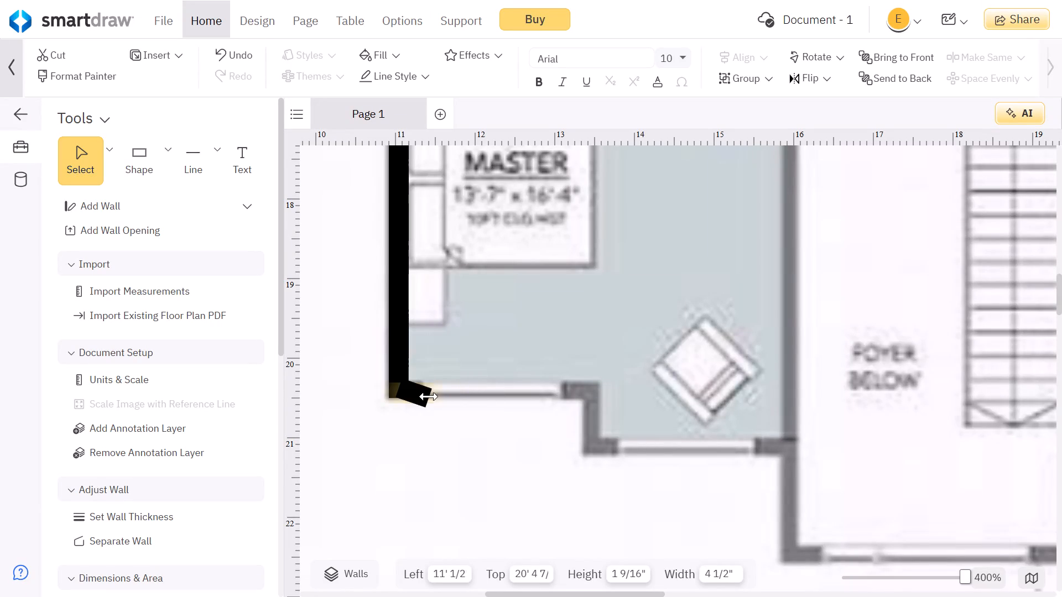
drag(429, 396, 423, 390)
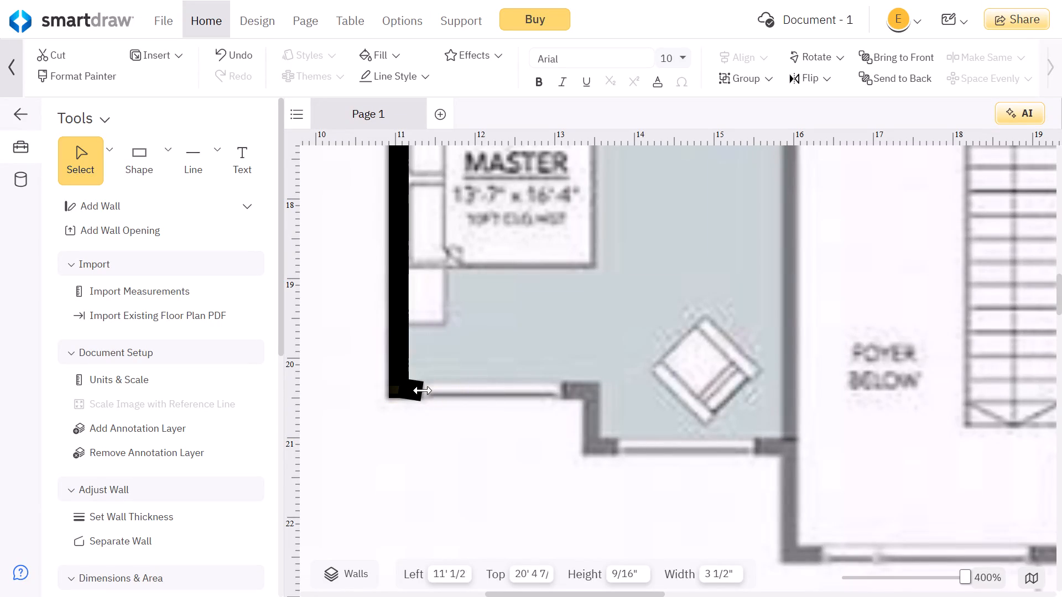
drag(423, 390, 428, 388)
drag(428, 388, 425, 391)
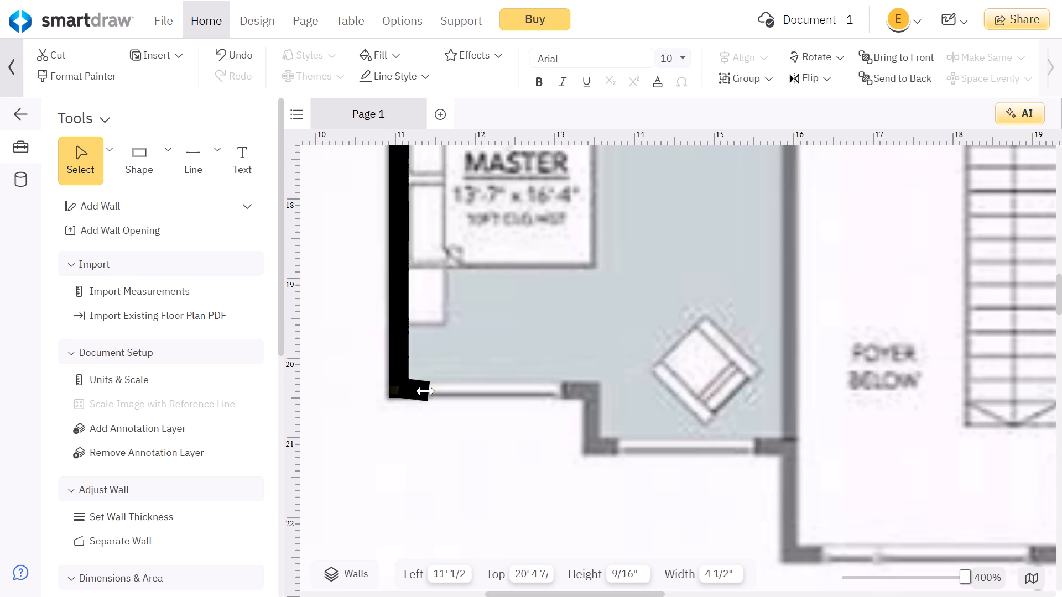
drag(425, 391, 424, 387)
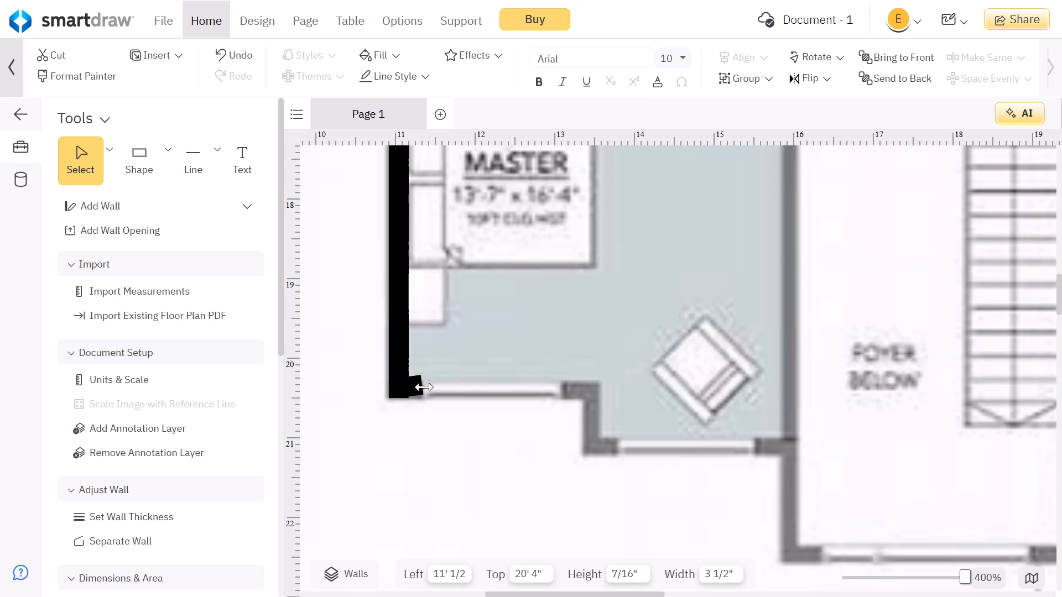
drag(424, 387, 430, 391)
drag(430, 391, 413, 397)
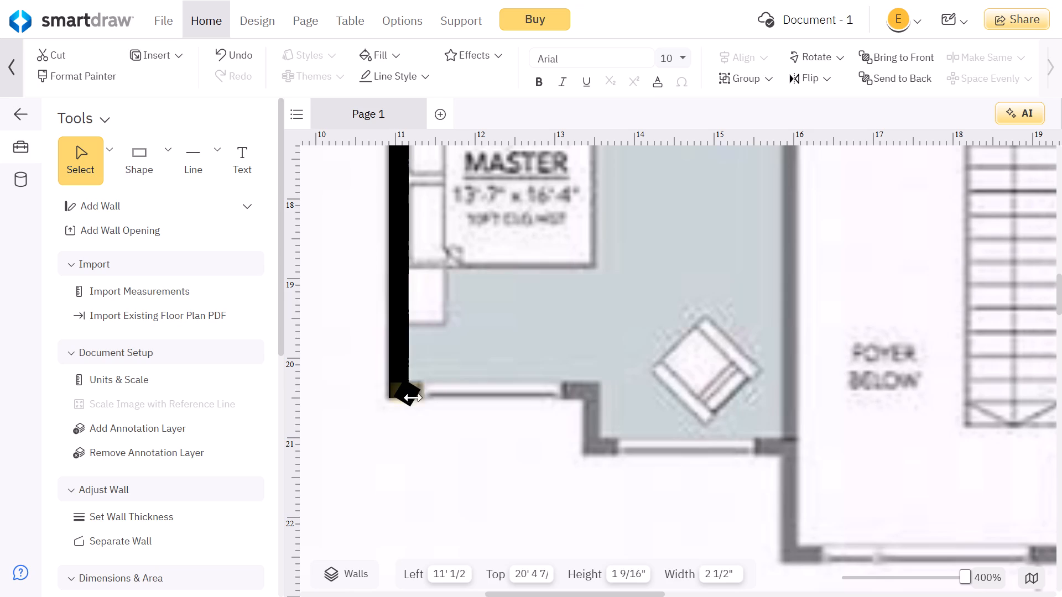
drag(413, 397, 421, 391)
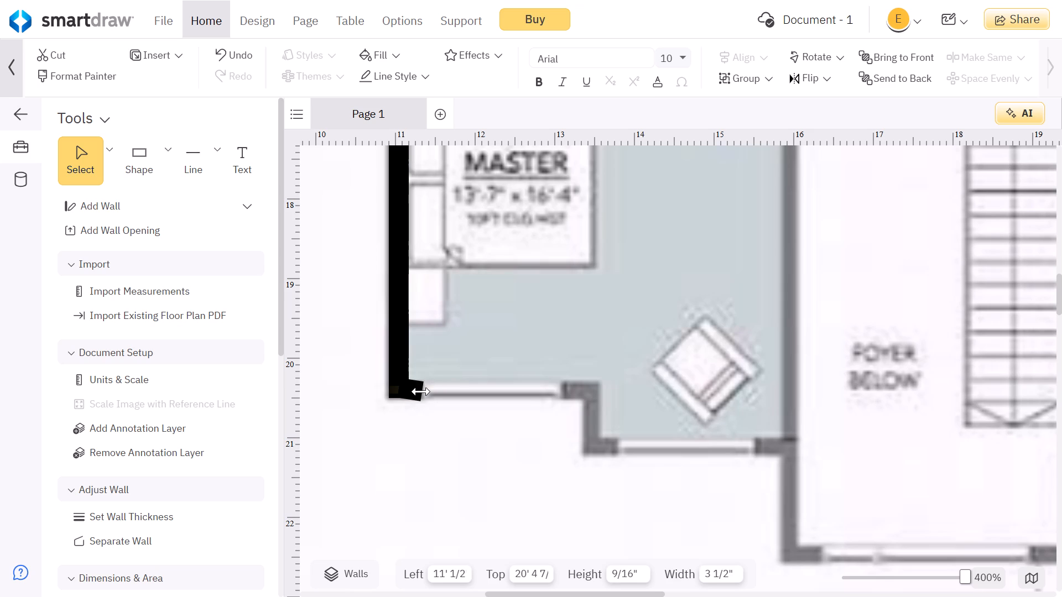
drag(421, 391, 423, 390)
drag(423, 390, 426, 389)
drag(426, 389, 422, 386)
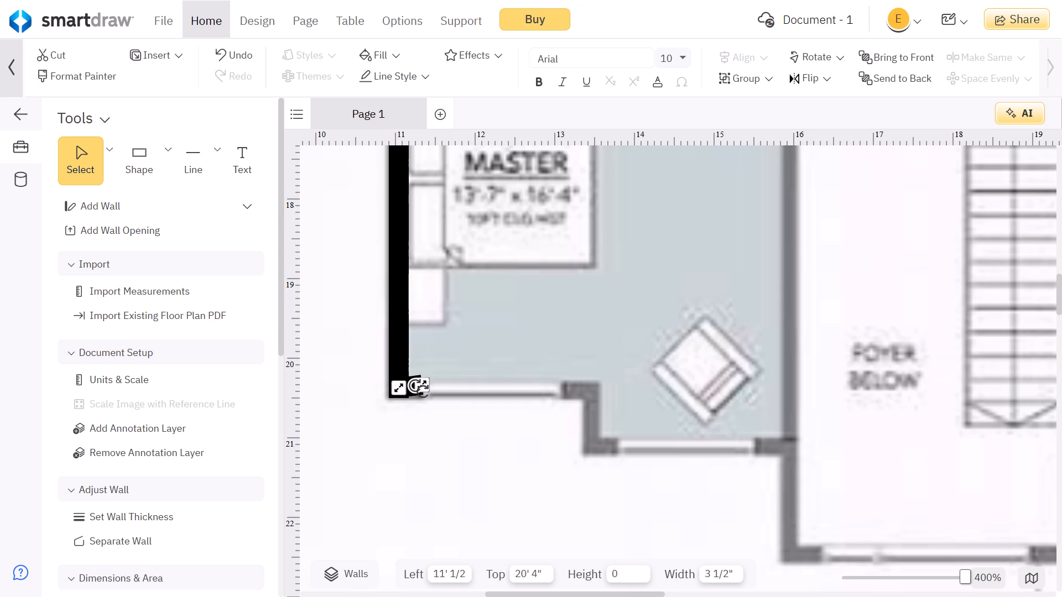
Rotate the stub at the master bedroom's lower corner to 180°.
drag(413, 387, 421, 411)
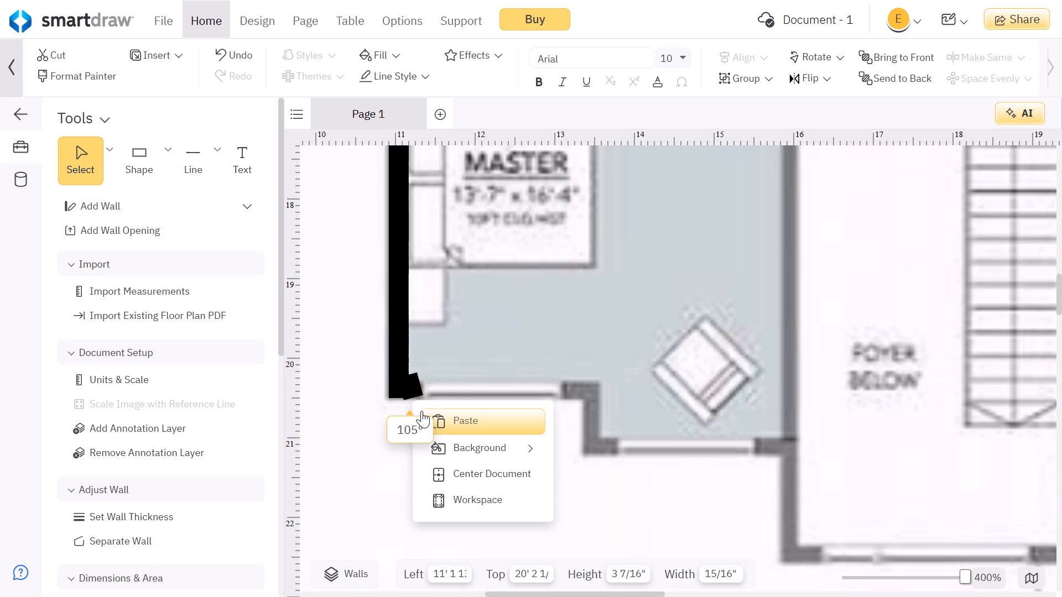
drag(421, 411, 434, 381)
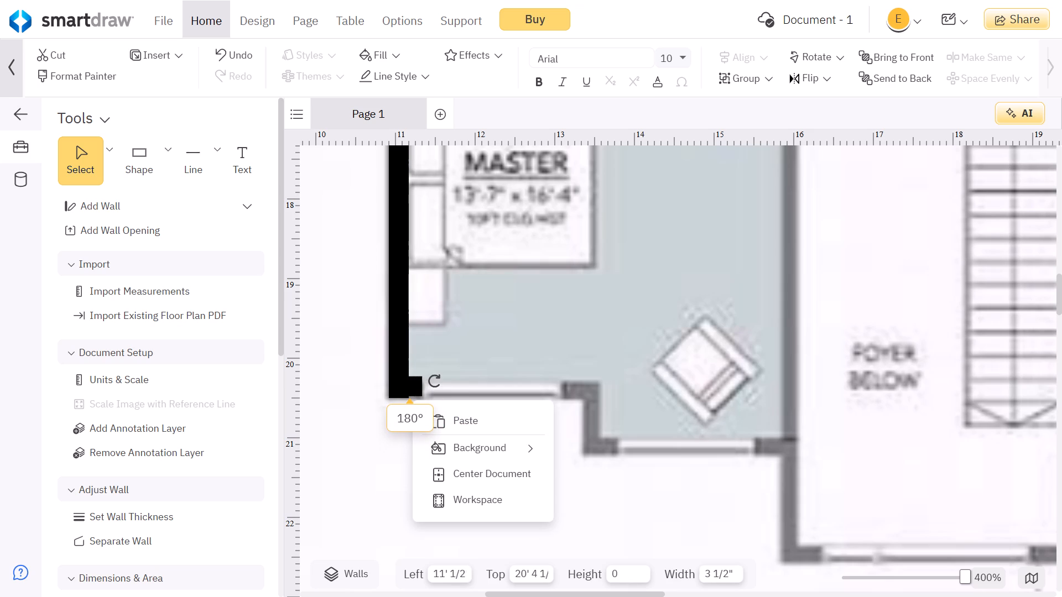
drag(434, 381, 434, 383)
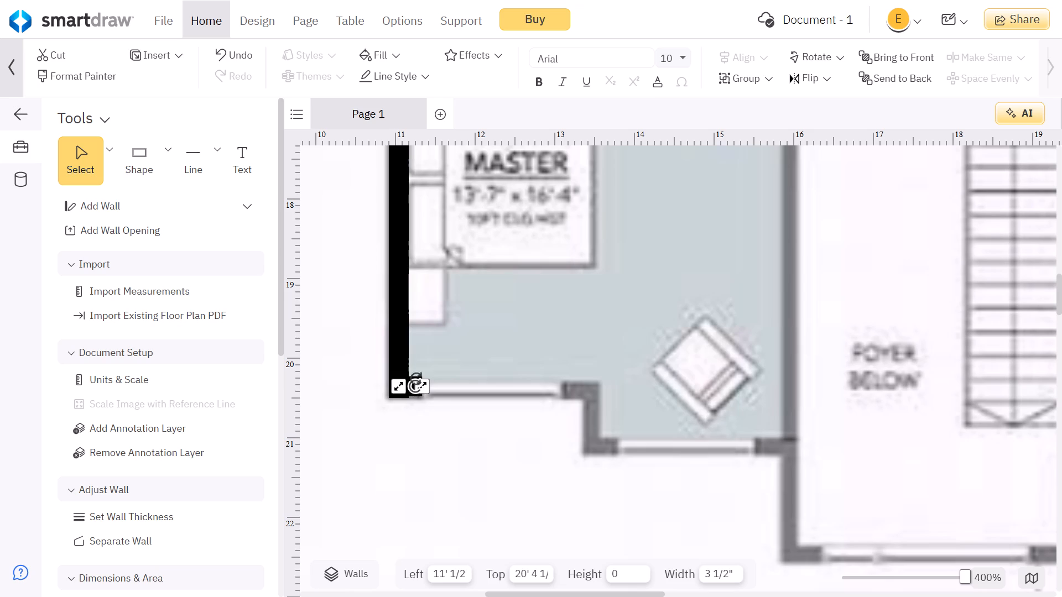
click(451, 363)
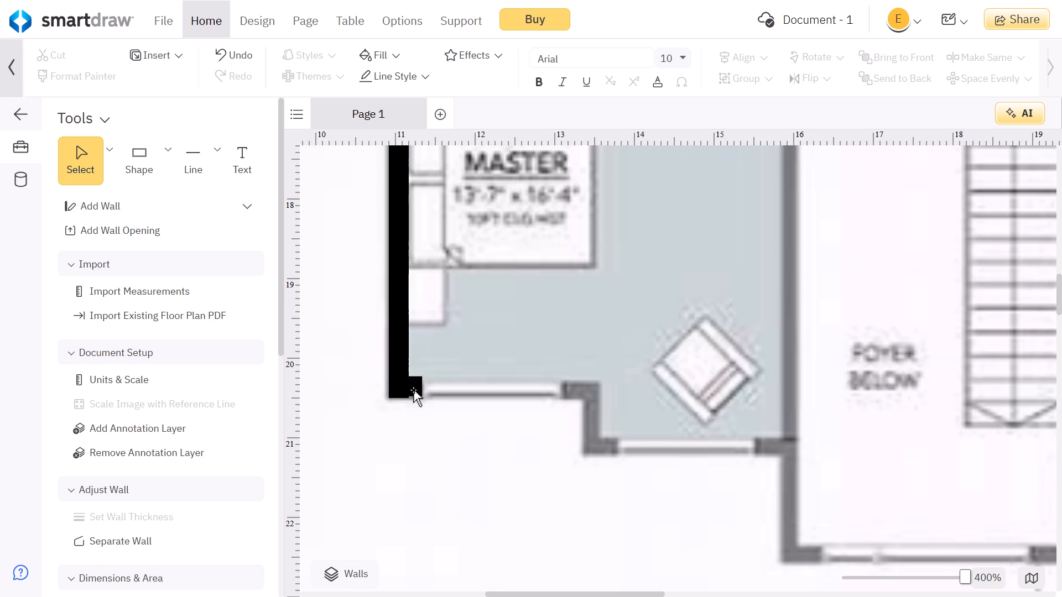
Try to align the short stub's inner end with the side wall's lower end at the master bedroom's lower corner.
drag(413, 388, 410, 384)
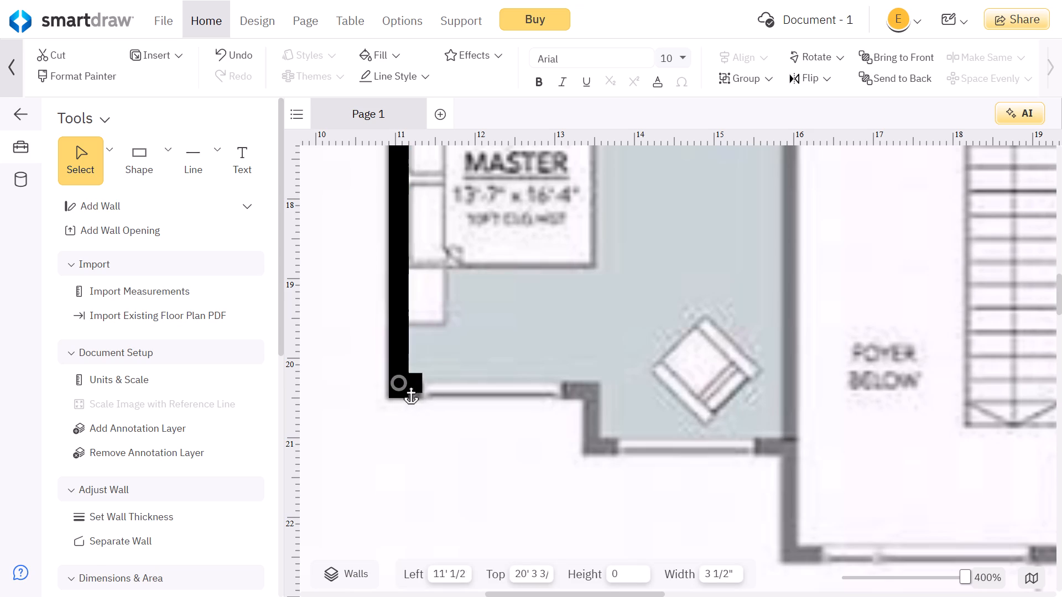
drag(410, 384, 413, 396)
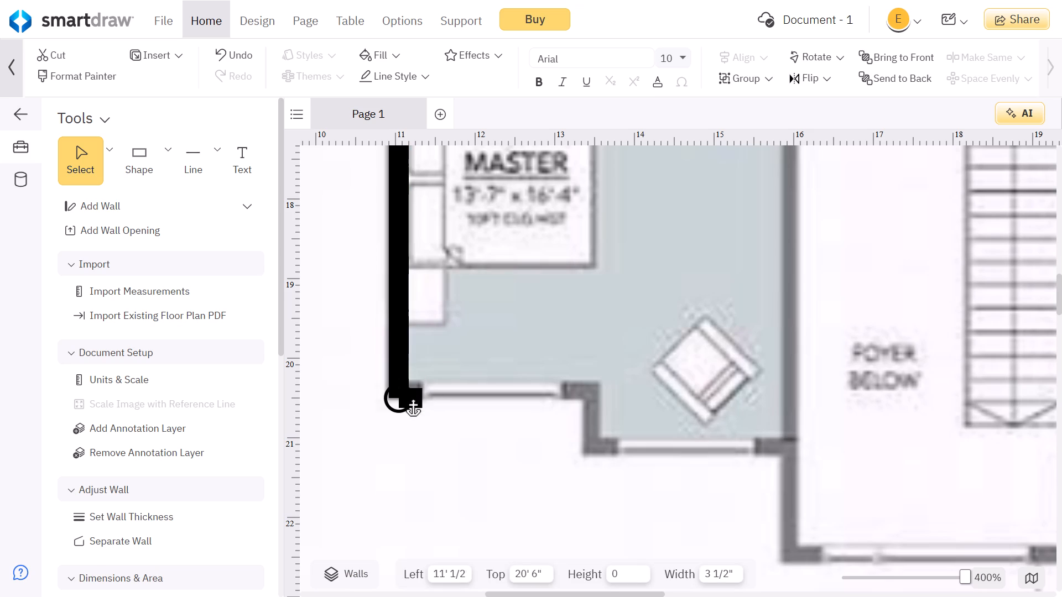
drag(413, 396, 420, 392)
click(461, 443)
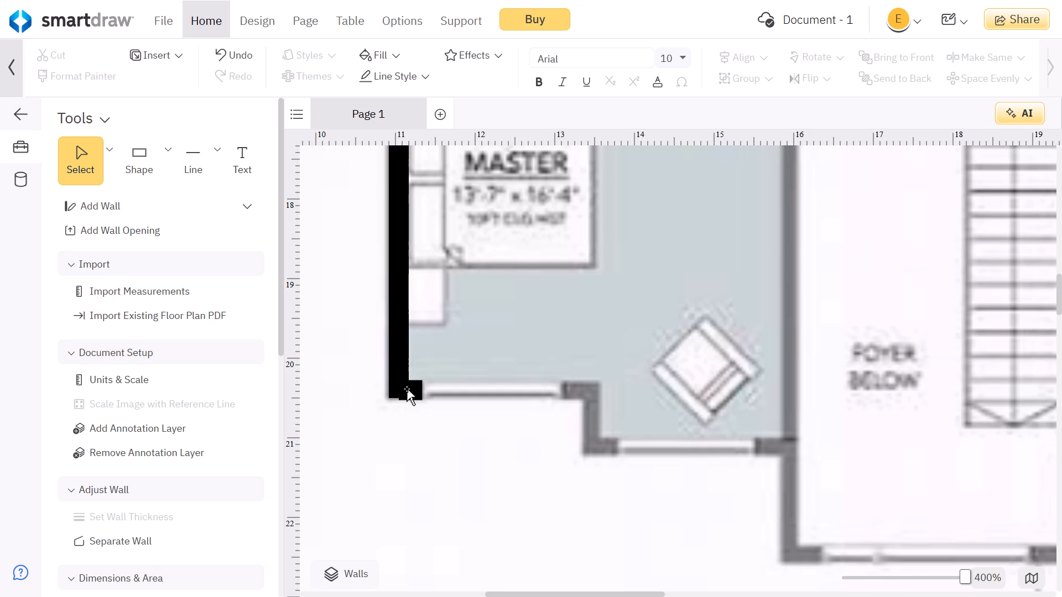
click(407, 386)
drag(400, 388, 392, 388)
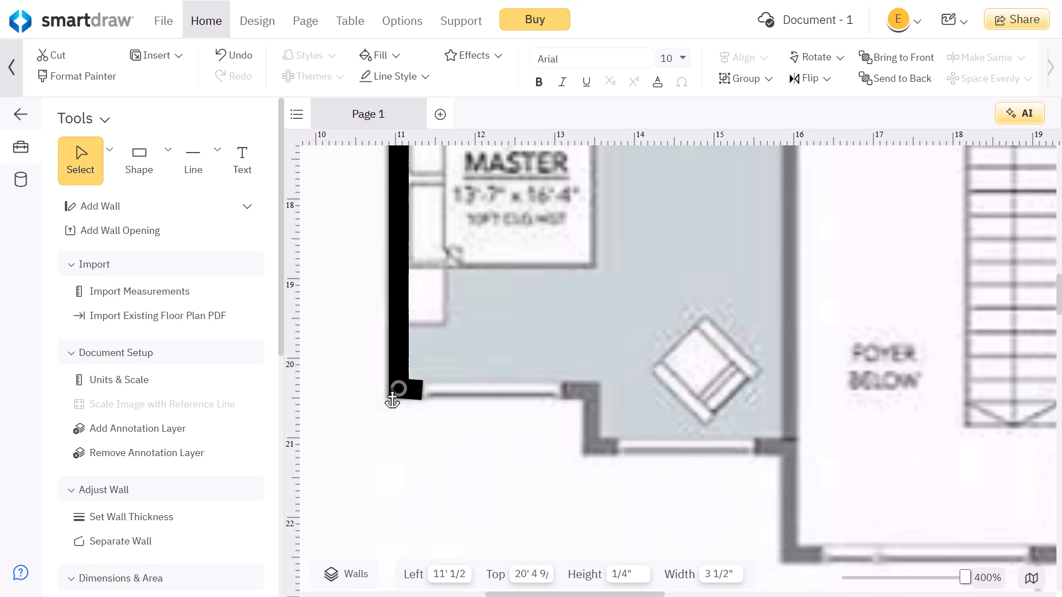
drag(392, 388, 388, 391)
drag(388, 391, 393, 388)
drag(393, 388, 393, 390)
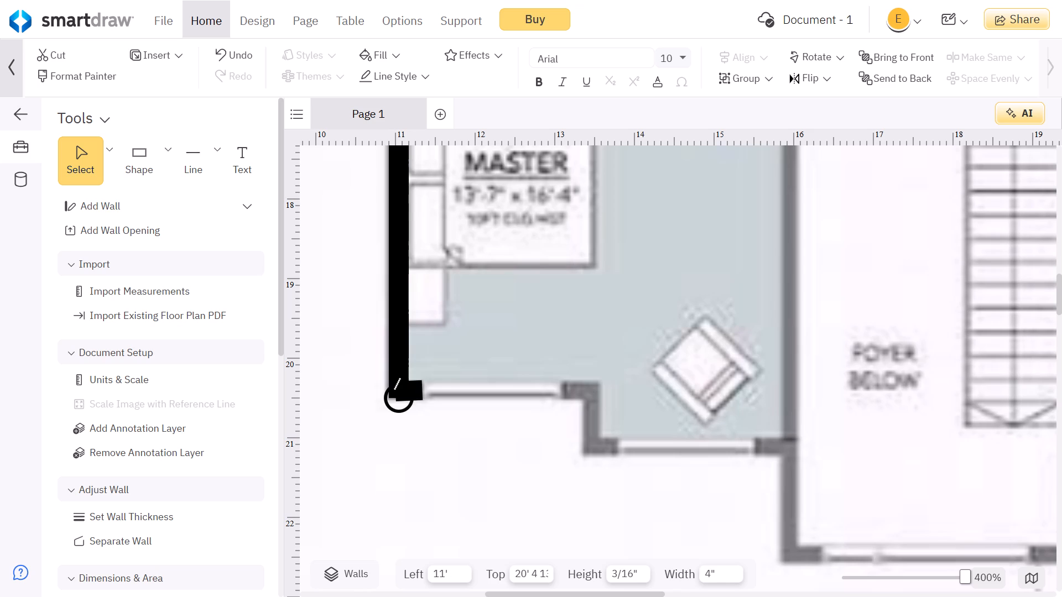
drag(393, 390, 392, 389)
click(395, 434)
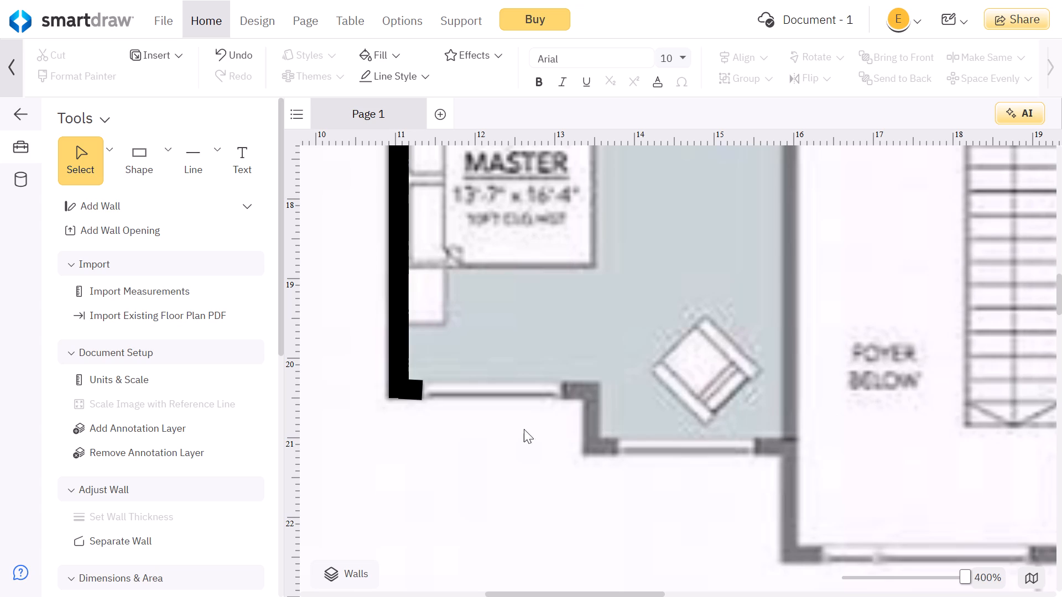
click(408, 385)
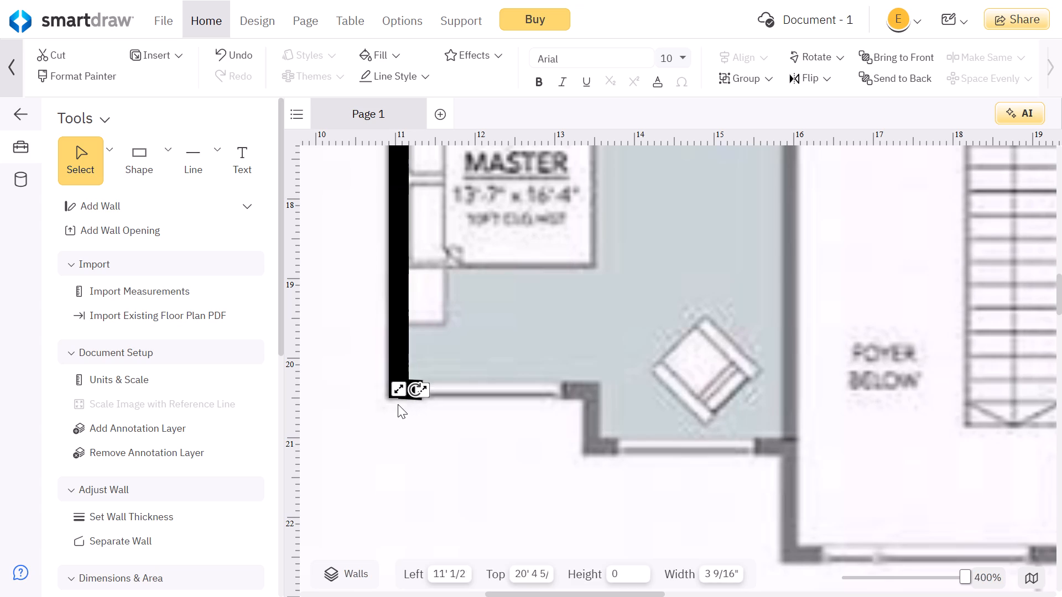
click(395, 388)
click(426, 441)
Shorten the master bedroom's outer side wall from its lower end to a length of about 4' 10".
click(401, 349)
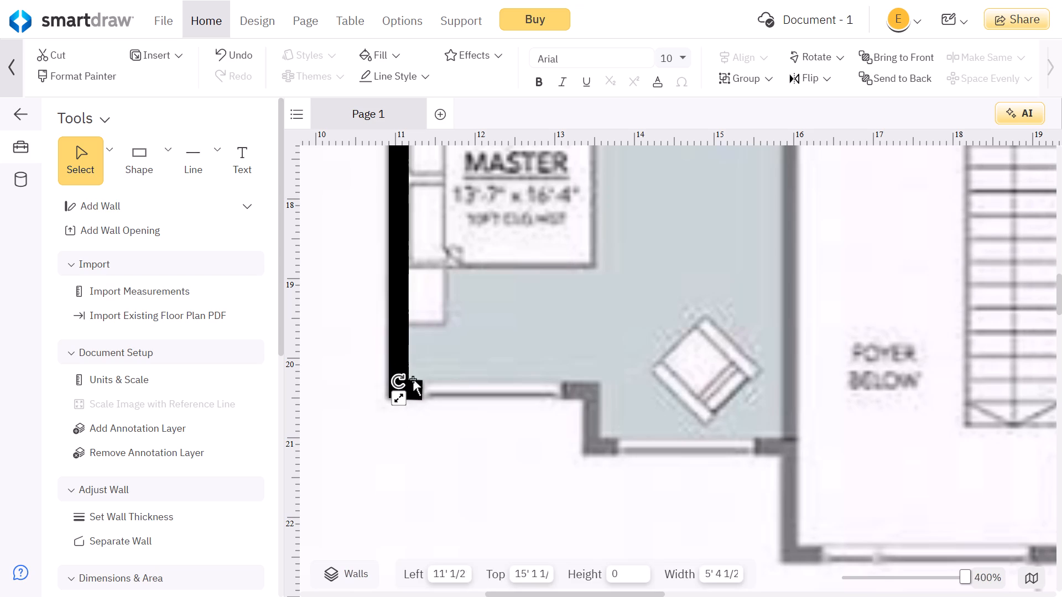
drag(397, 404, 400, 397)
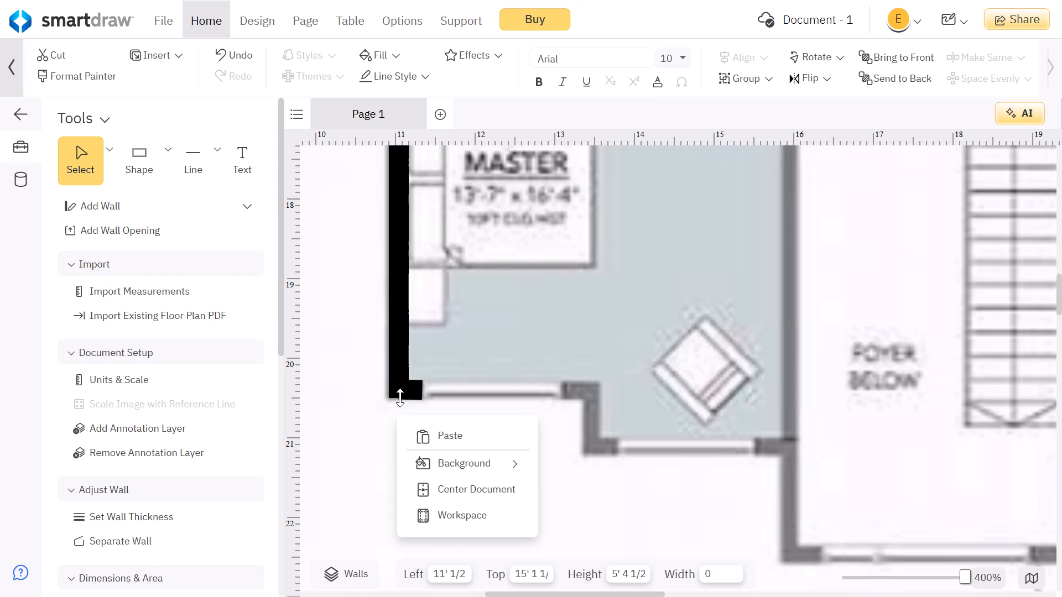
drag(400, 397, 409, 358)
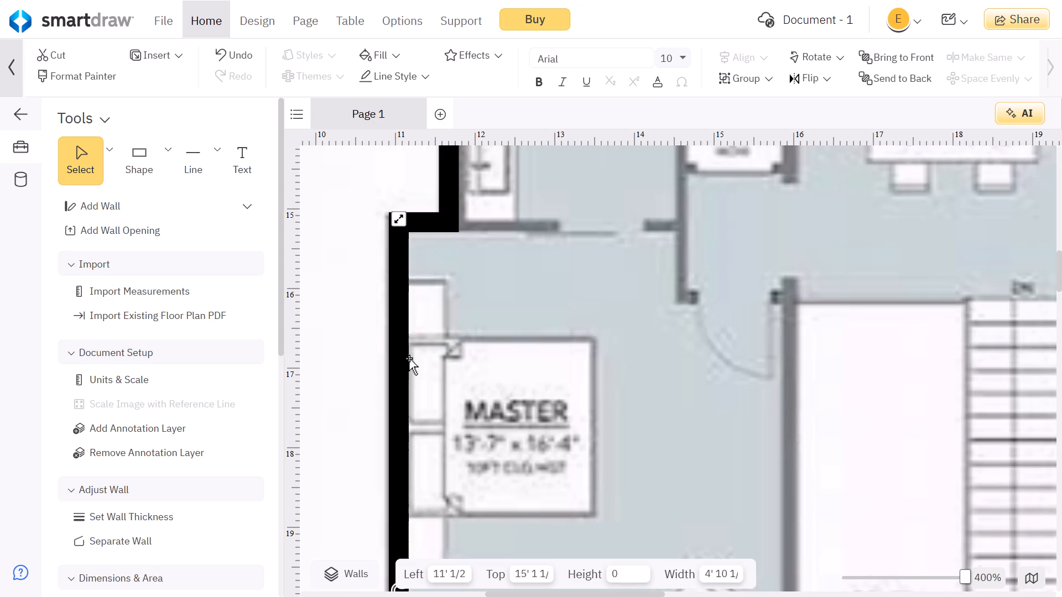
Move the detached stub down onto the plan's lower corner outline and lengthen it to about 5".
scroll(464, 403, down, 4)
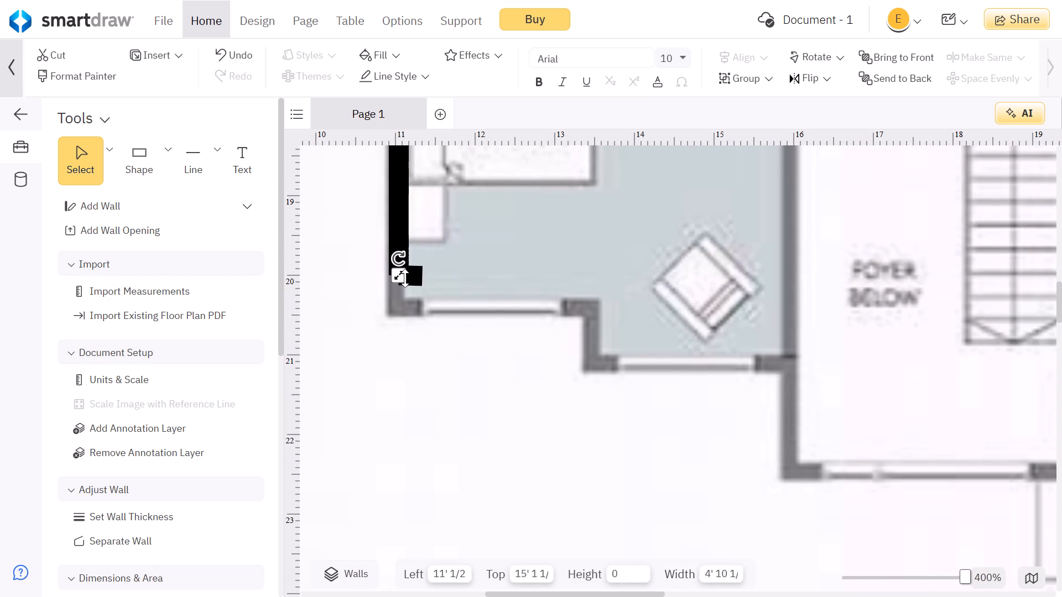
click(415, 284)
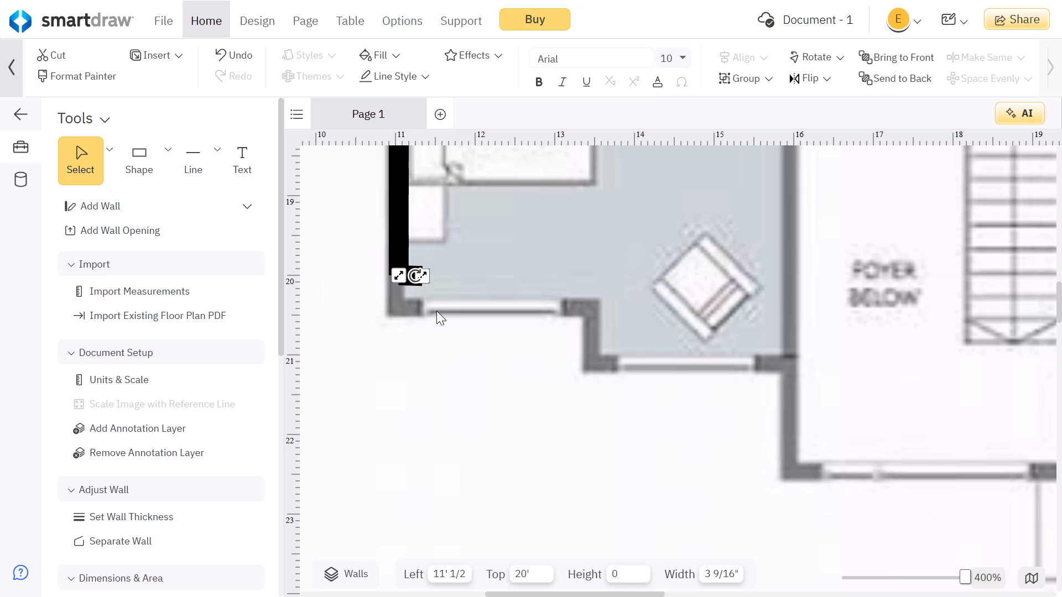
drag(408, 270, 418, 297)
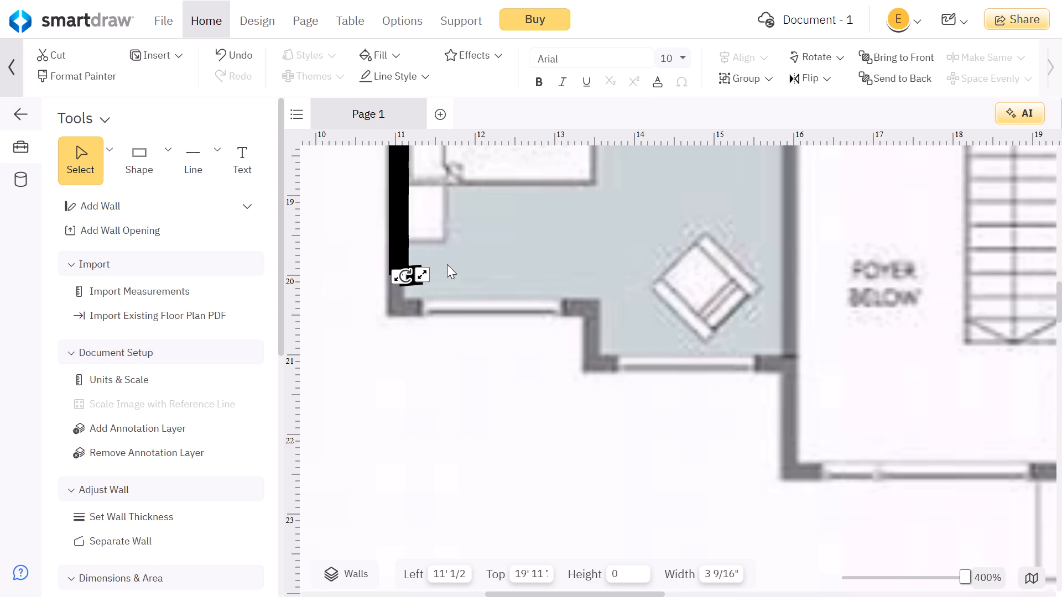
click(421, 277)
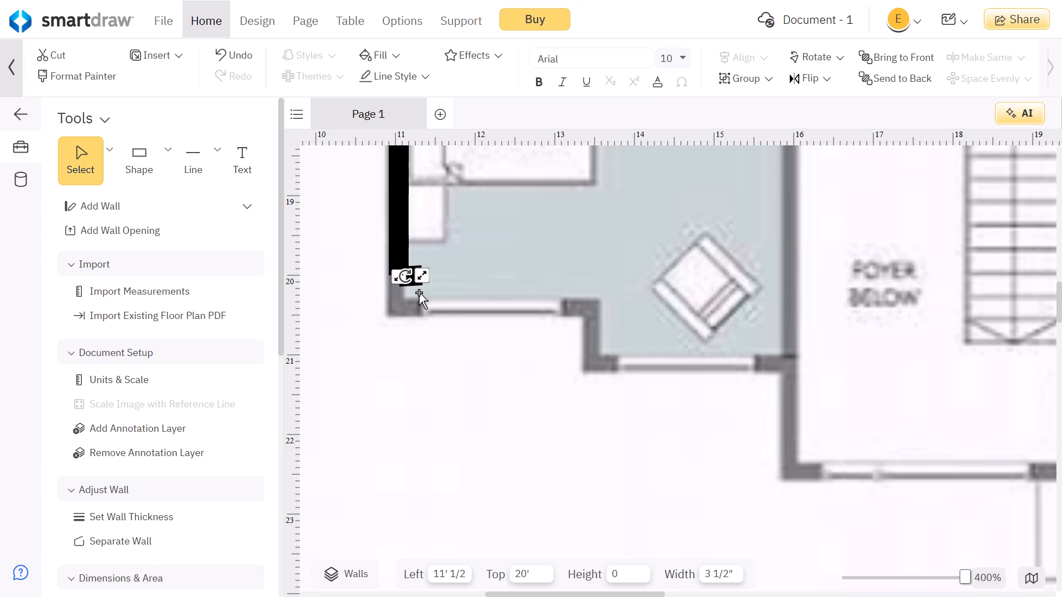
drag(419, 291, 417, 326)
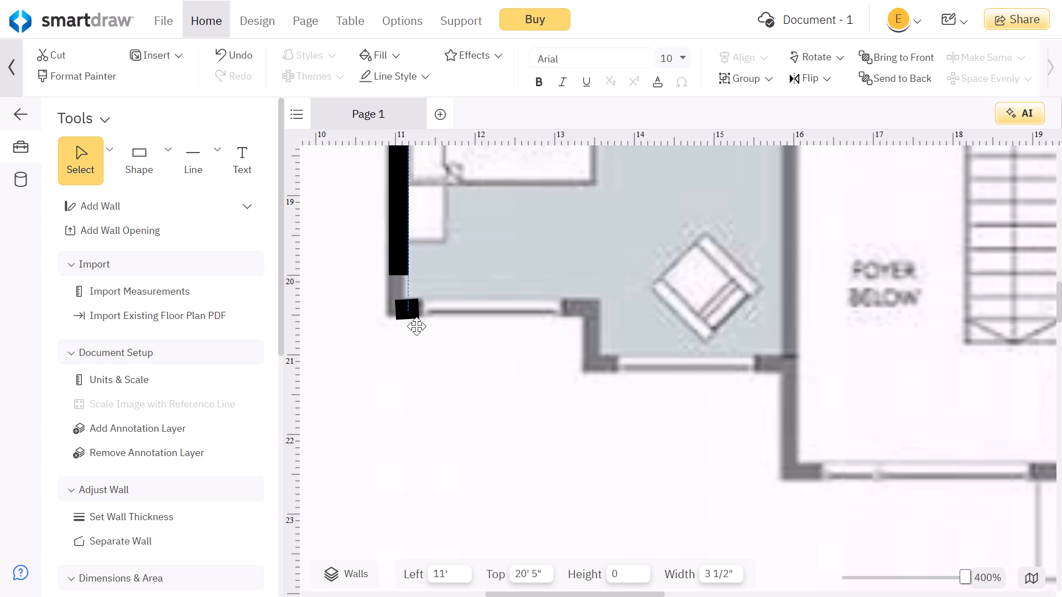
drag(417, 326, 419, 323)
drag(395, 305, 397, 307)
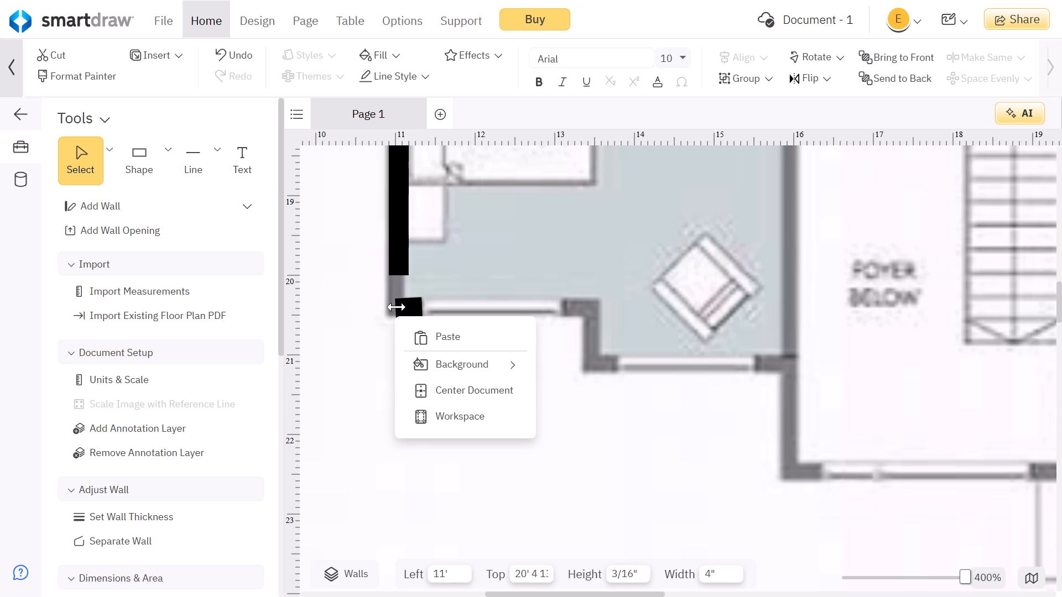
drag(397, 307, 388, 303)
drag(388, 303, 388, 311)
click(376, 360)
Delete the short stub at the master bedroom's lower corner.
click(413, 304)
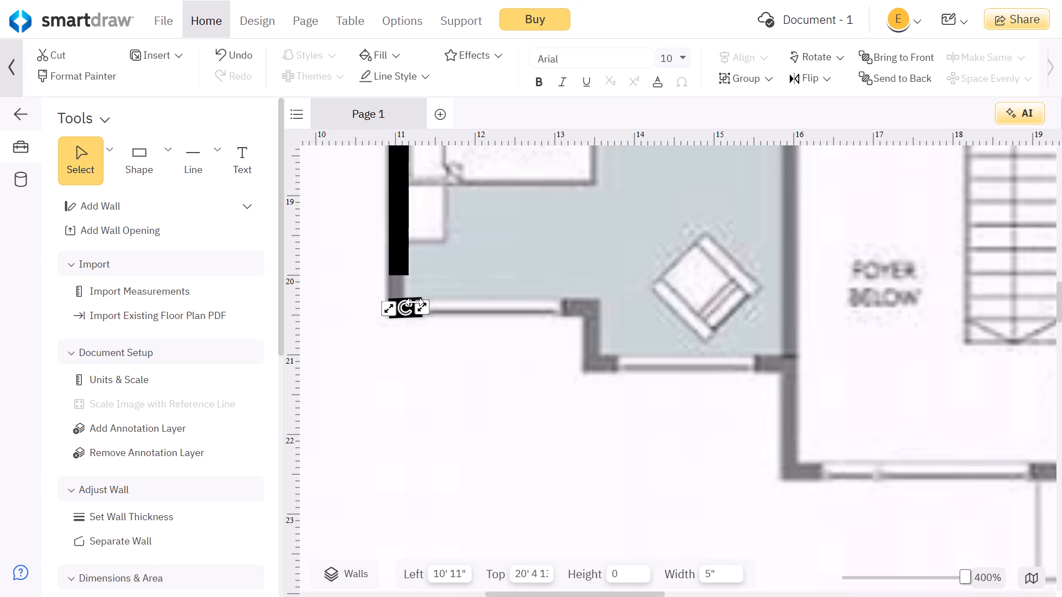
key(BackSpace)
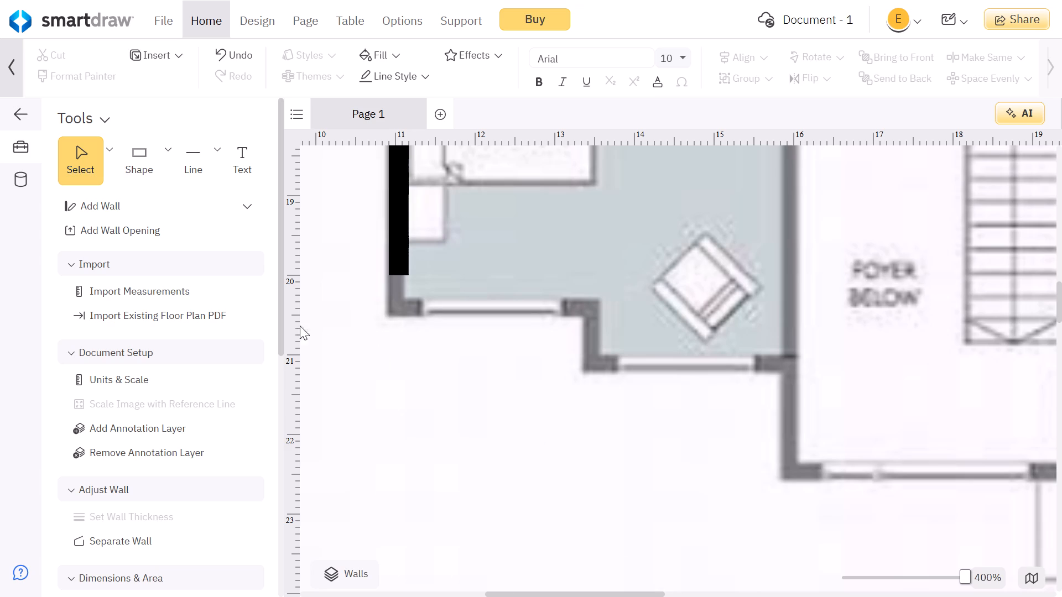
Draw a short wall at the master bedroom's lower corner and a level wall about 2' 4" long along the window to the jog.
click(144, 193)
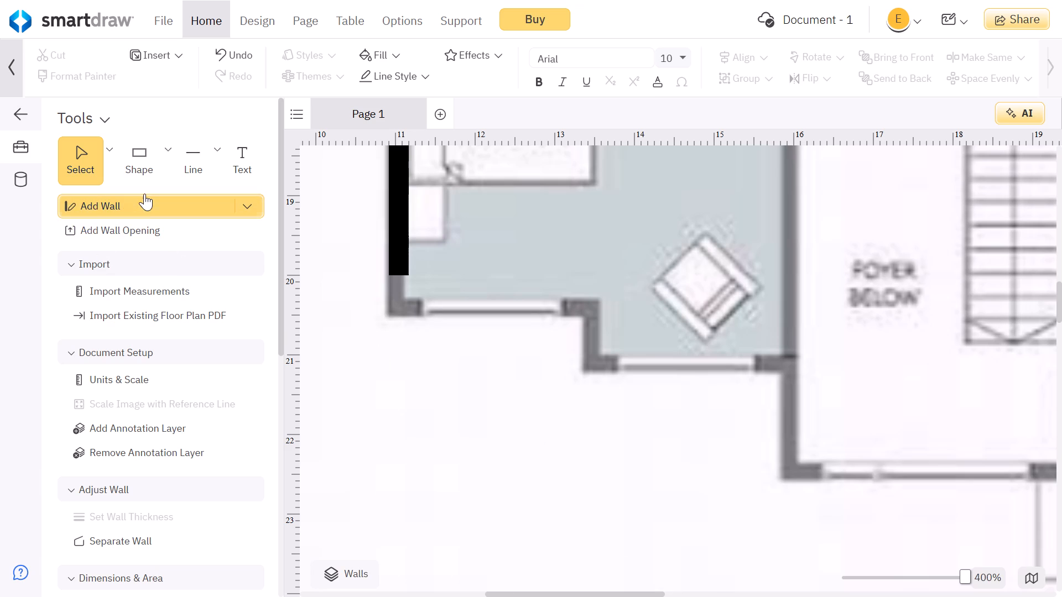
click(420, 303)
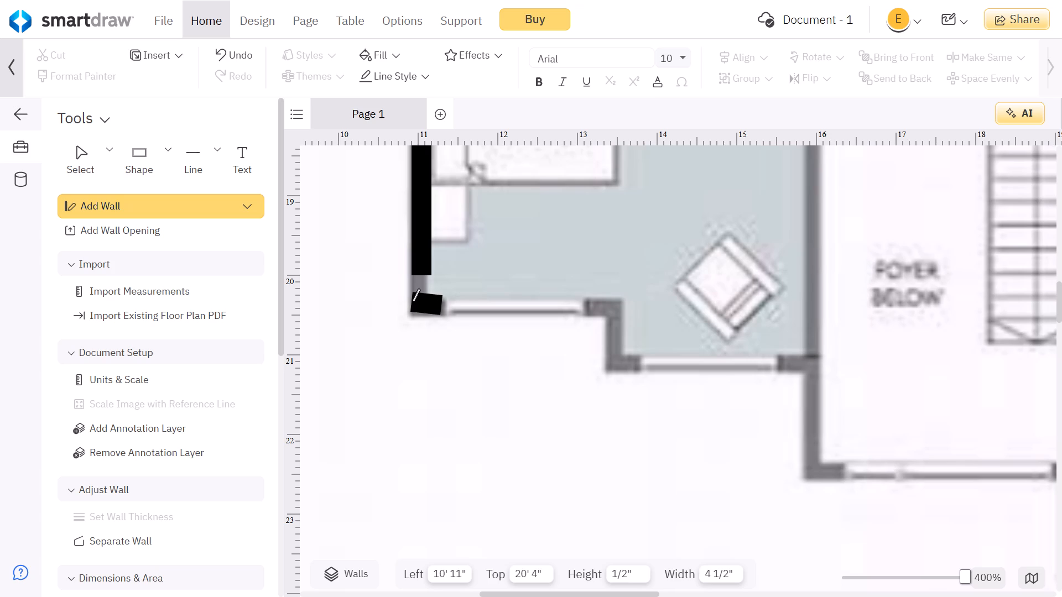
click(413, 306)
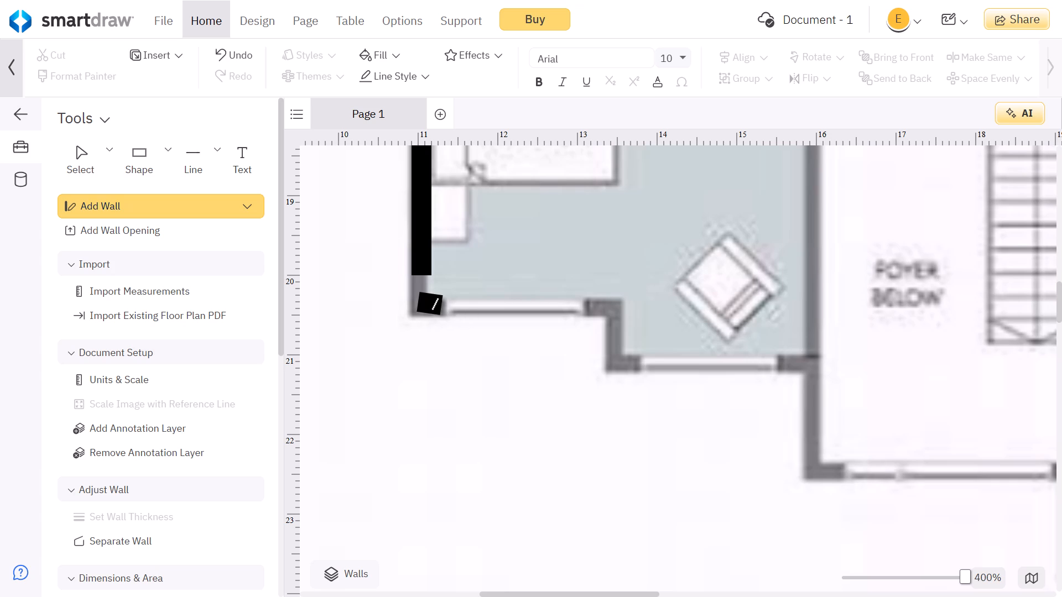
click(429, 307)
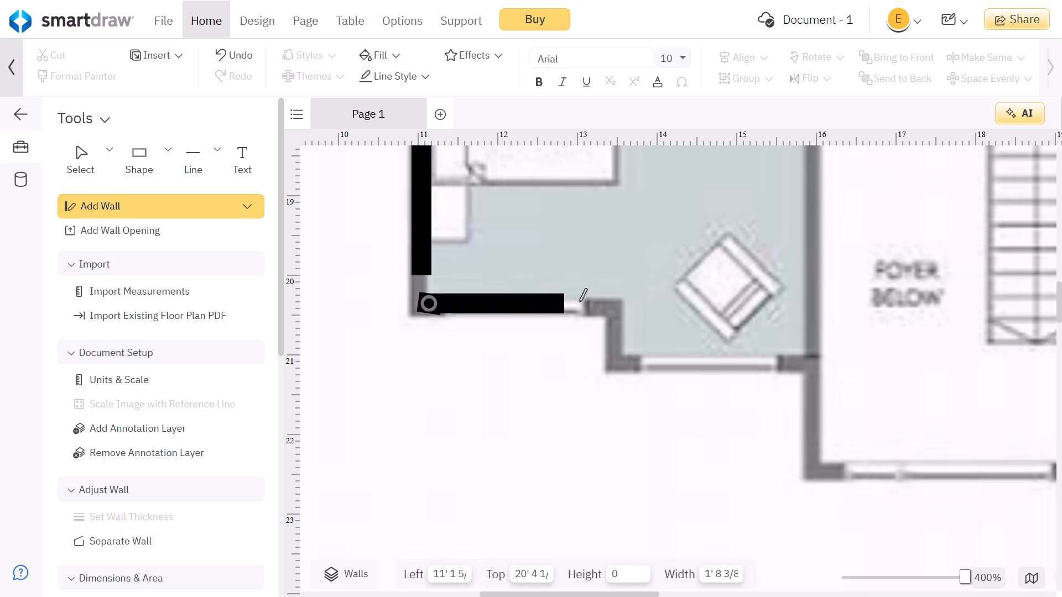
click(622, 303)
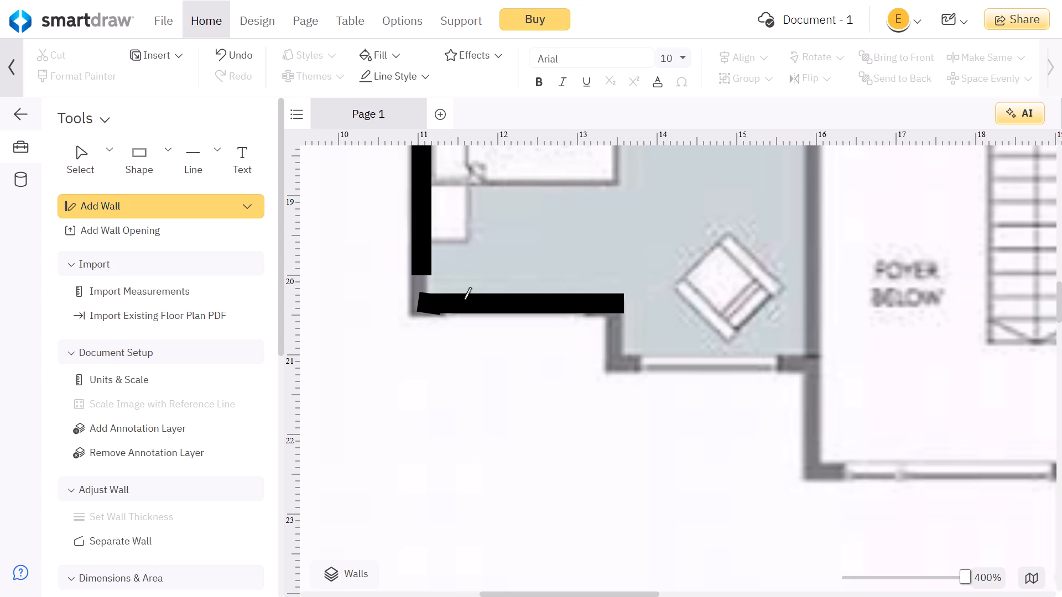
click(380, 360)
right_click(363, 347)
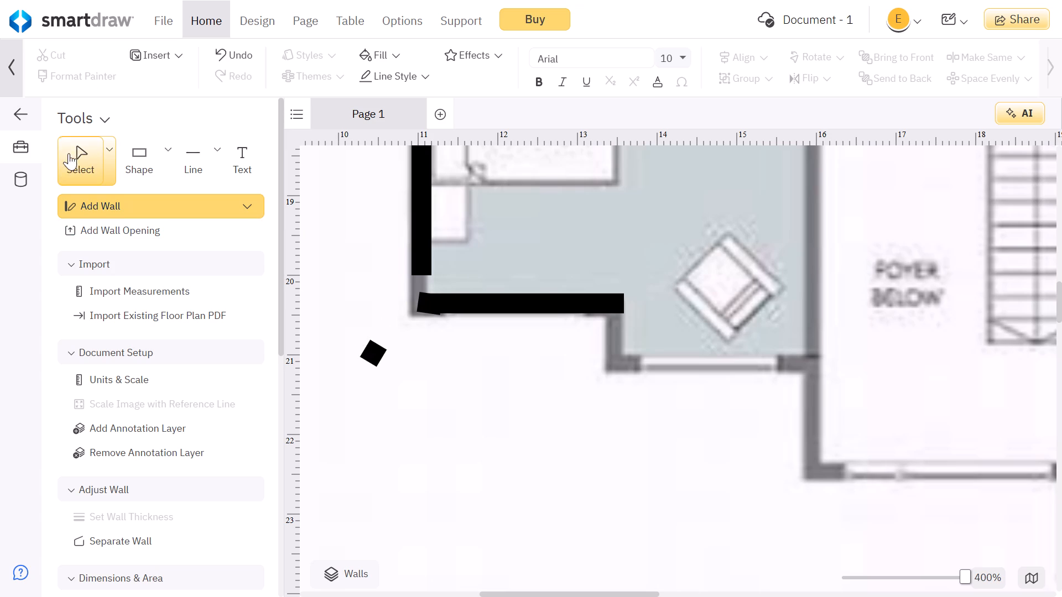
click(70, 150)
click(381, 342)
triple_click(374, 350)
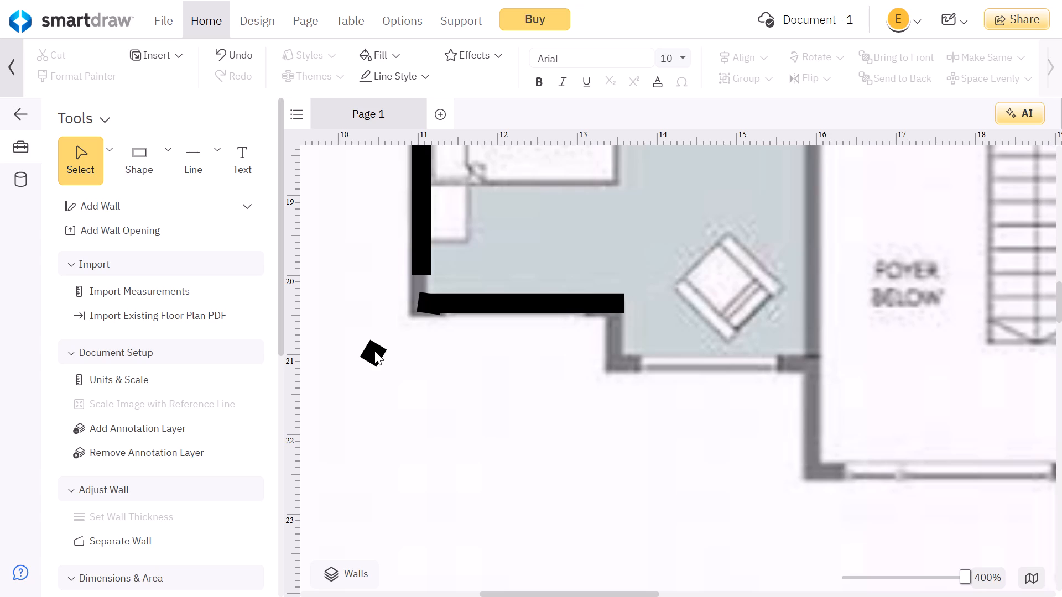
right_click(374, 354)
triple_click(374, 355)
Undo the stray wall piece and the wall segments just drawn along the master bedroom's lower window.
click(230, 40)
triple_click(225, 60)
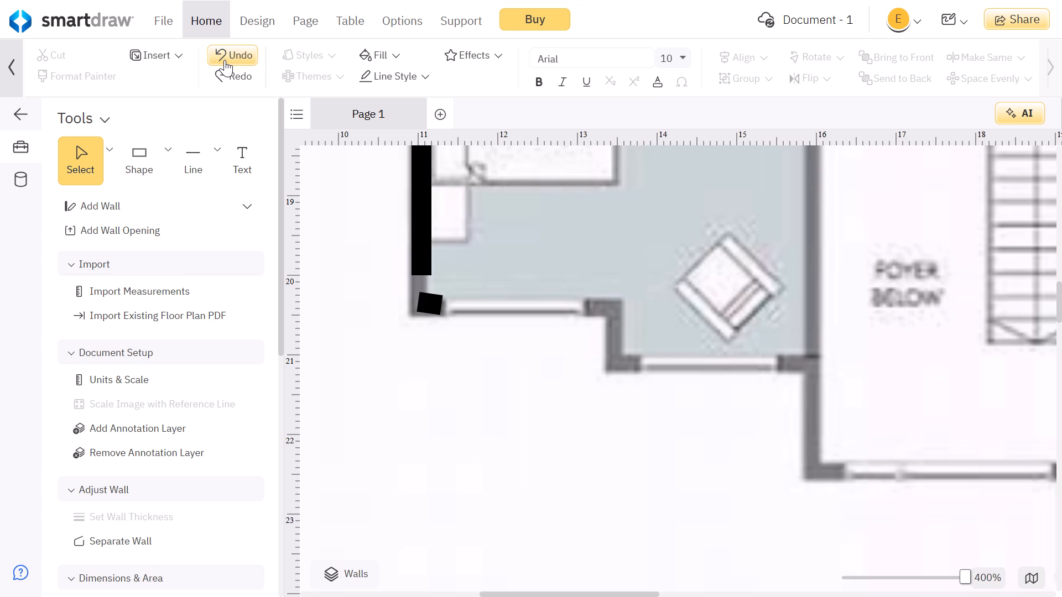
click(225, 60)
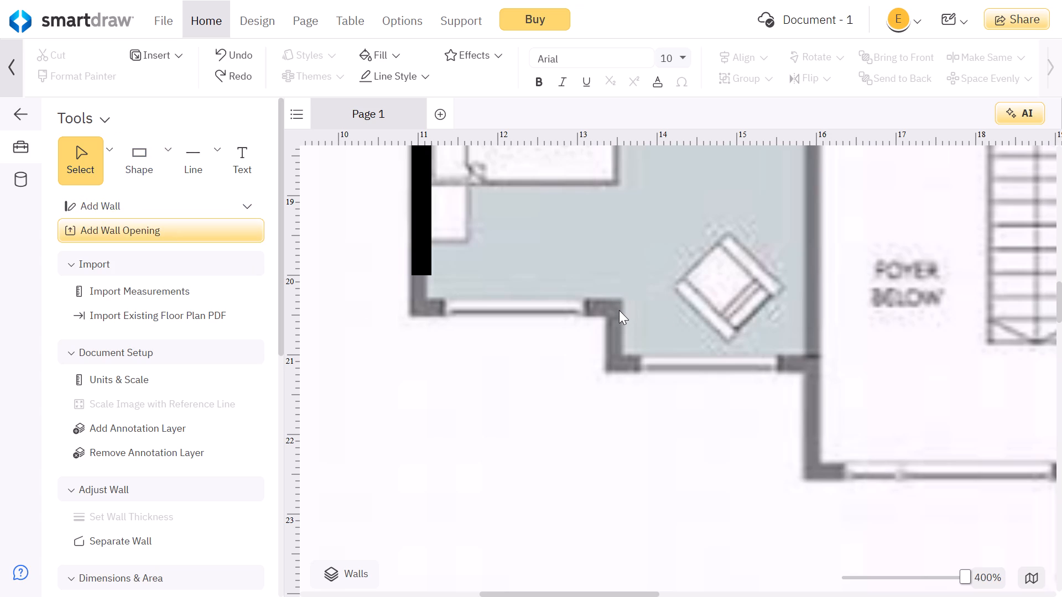
Draw one level wall along the master bedroom's lower window, from the jog's corner to the outer side wall's corner.
click(95, 200)
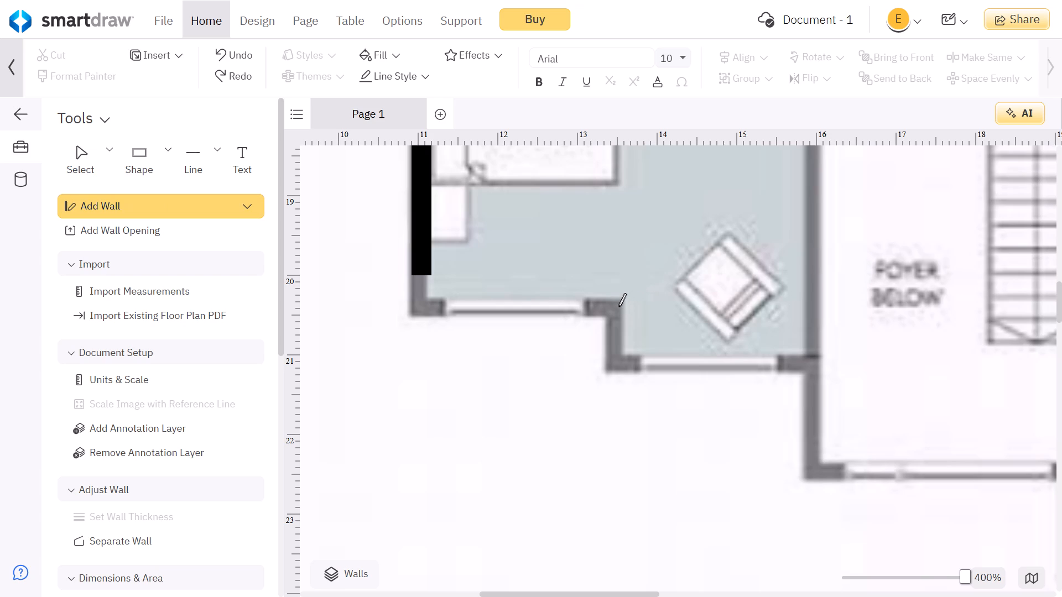
click(618, 306)
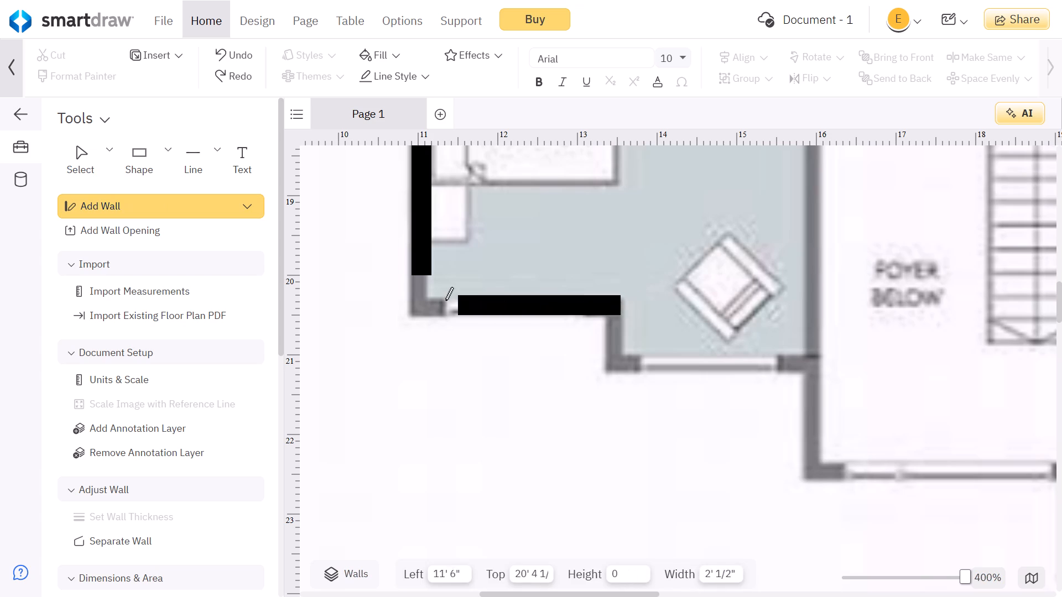
click(412, 300)
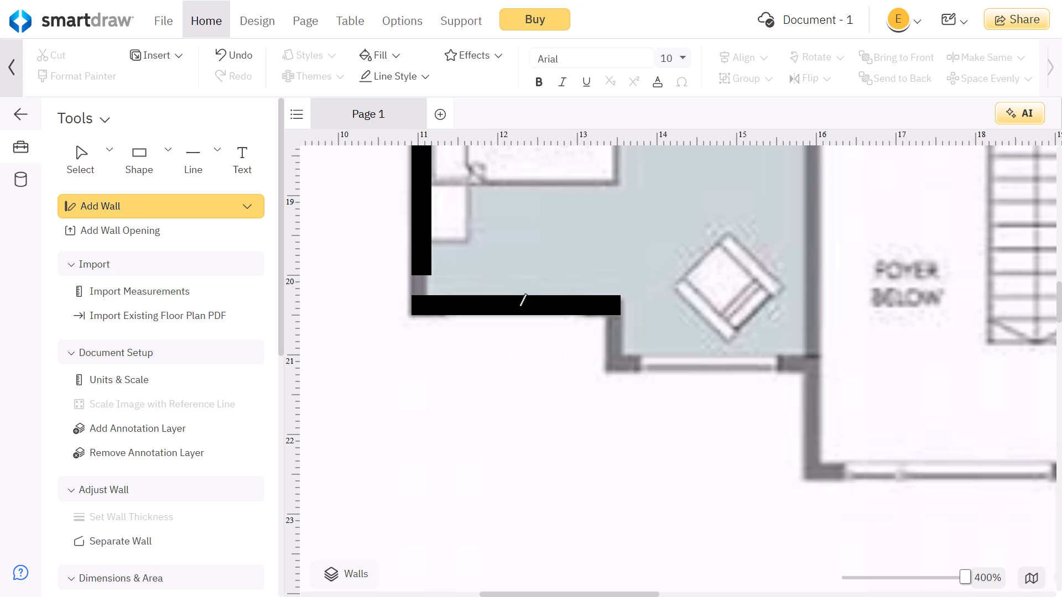
Leave wall drawing and adjust the jog end of the master bedroom's lower window wall to a level length of about 2' 8".
right_click(592, 331)
click(70, 159)
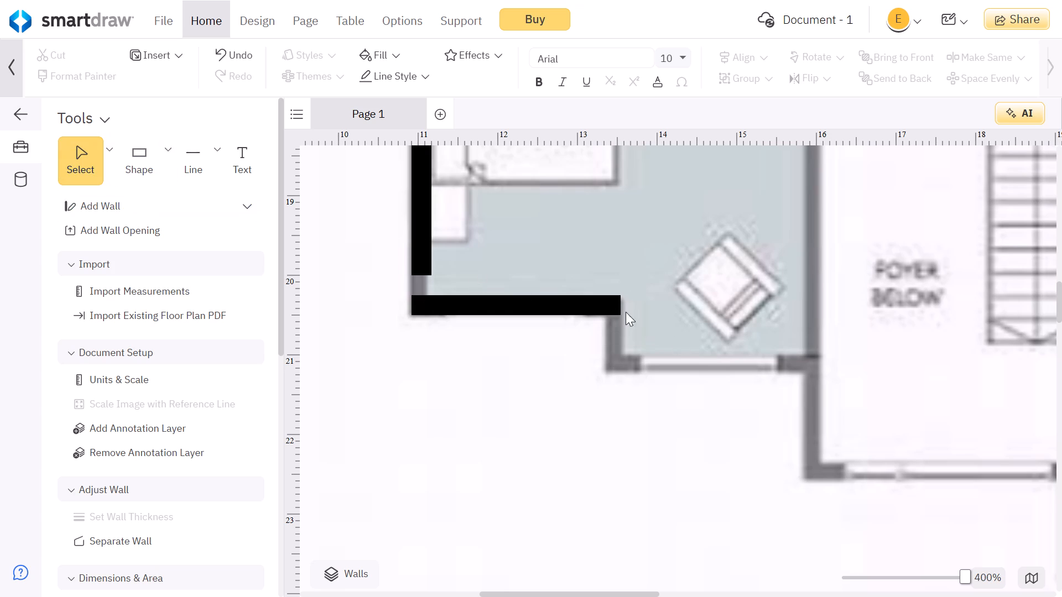
click(588, 302)
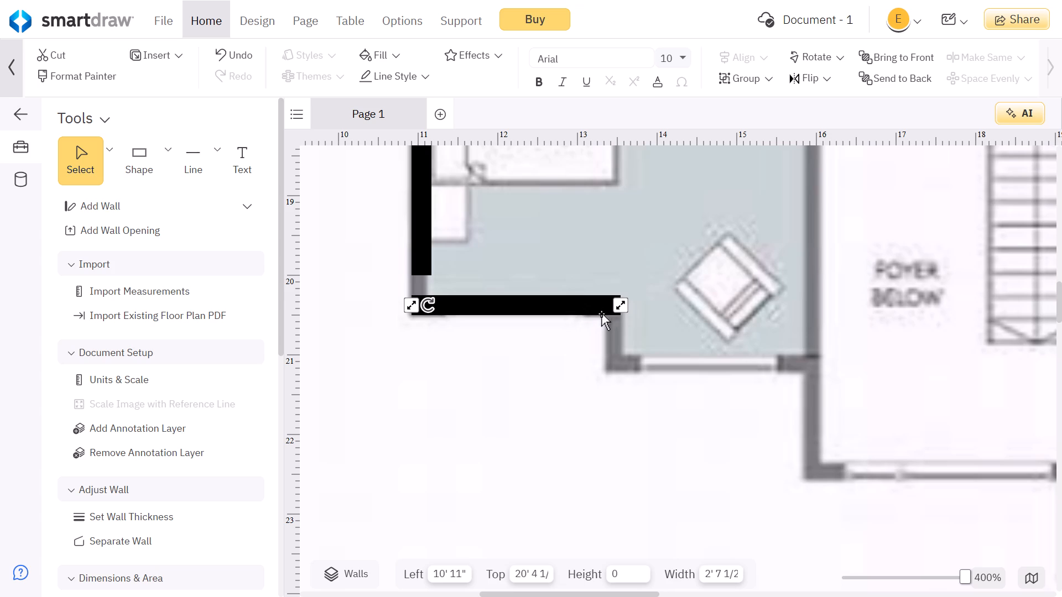
drag(619, 307, 570, 307)
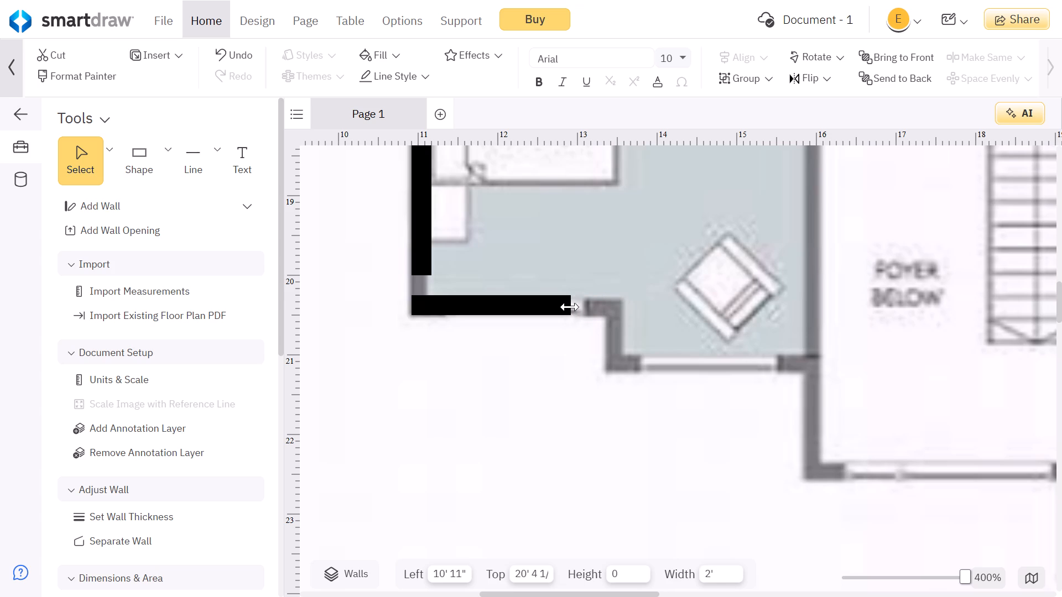
drag(570, 307, 468, 308)
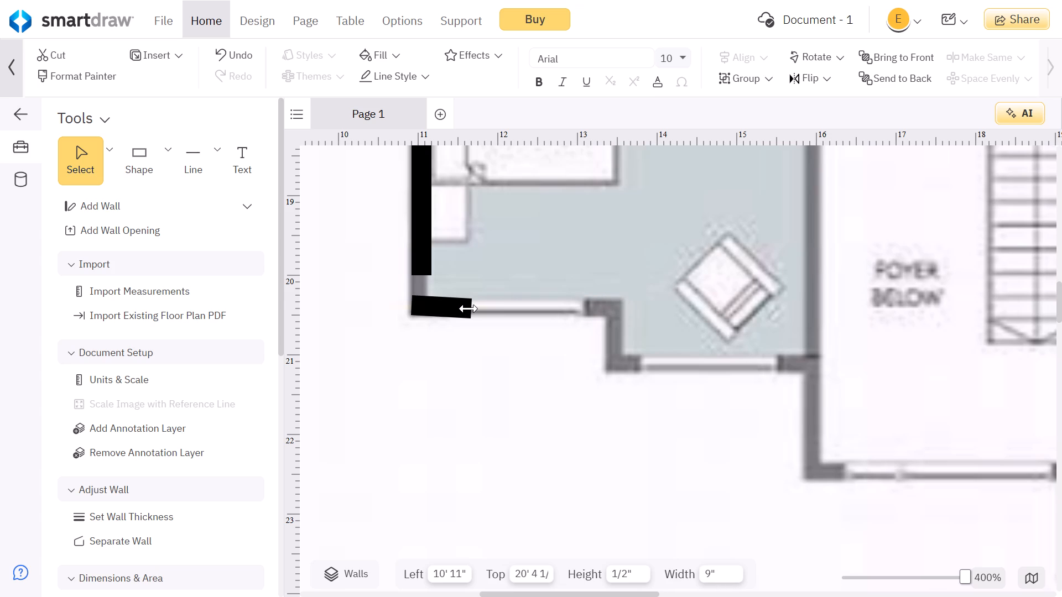
drag(468, 308, 458, 307)
drag(458, 307, 455, 306)
drag(455, 306, 534, 310)
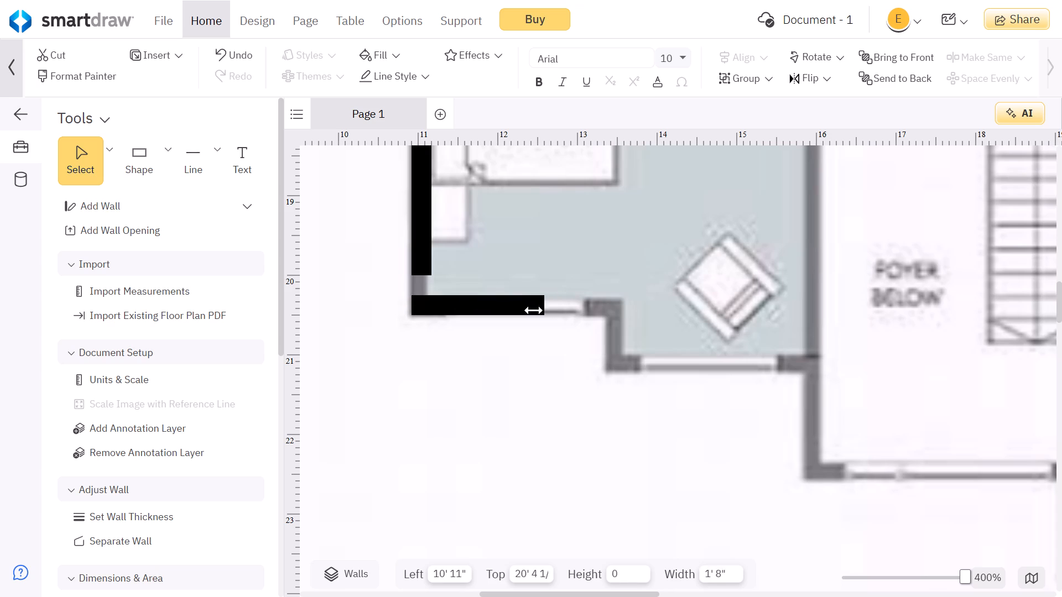
drag(534, 310, 481, 311)
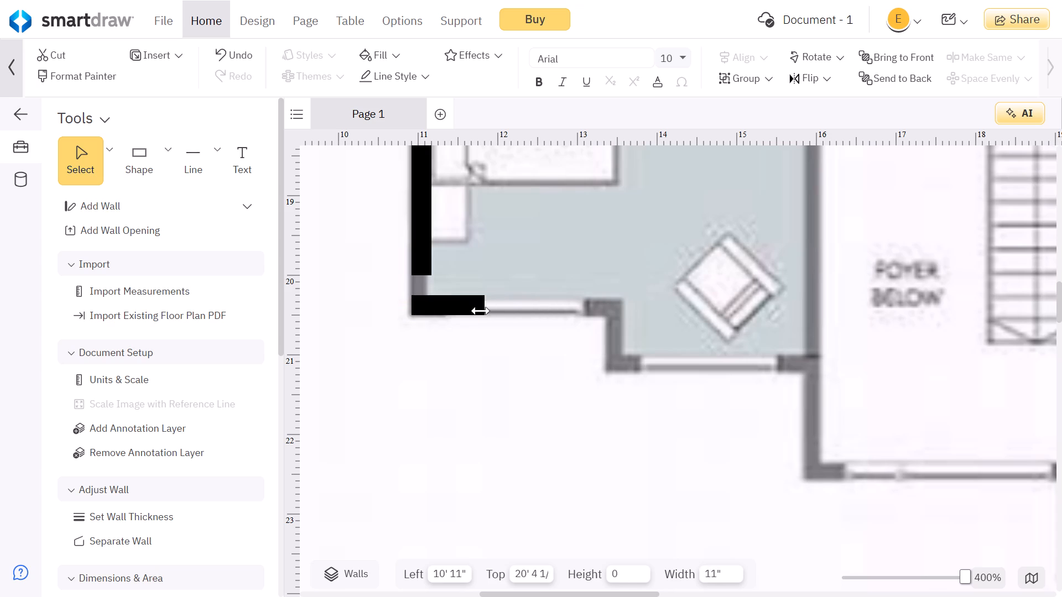
drag(481, 311, 616, 306)
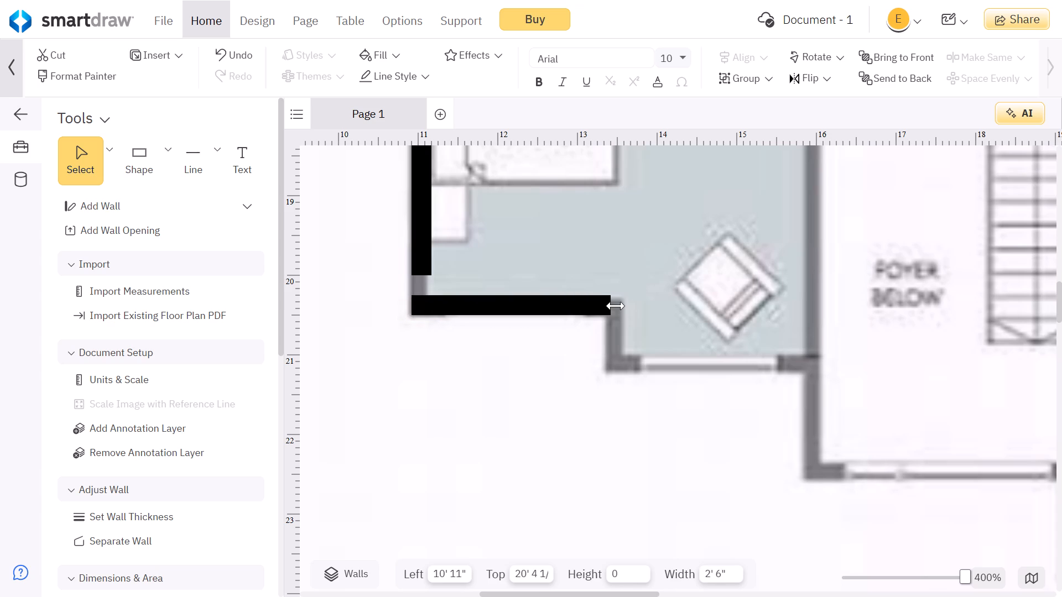
drag(616, 306, 622, 312)
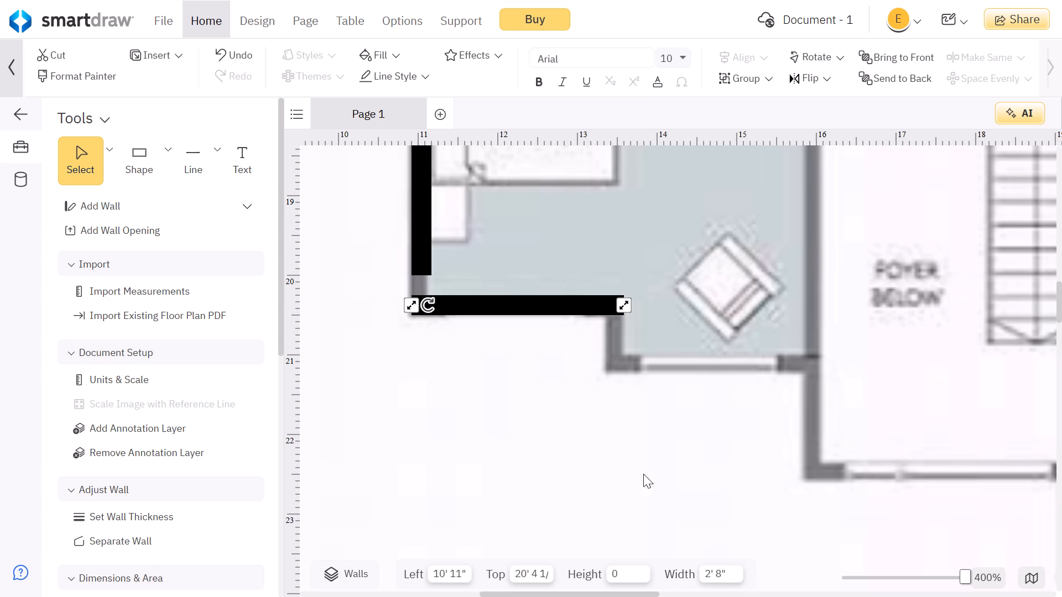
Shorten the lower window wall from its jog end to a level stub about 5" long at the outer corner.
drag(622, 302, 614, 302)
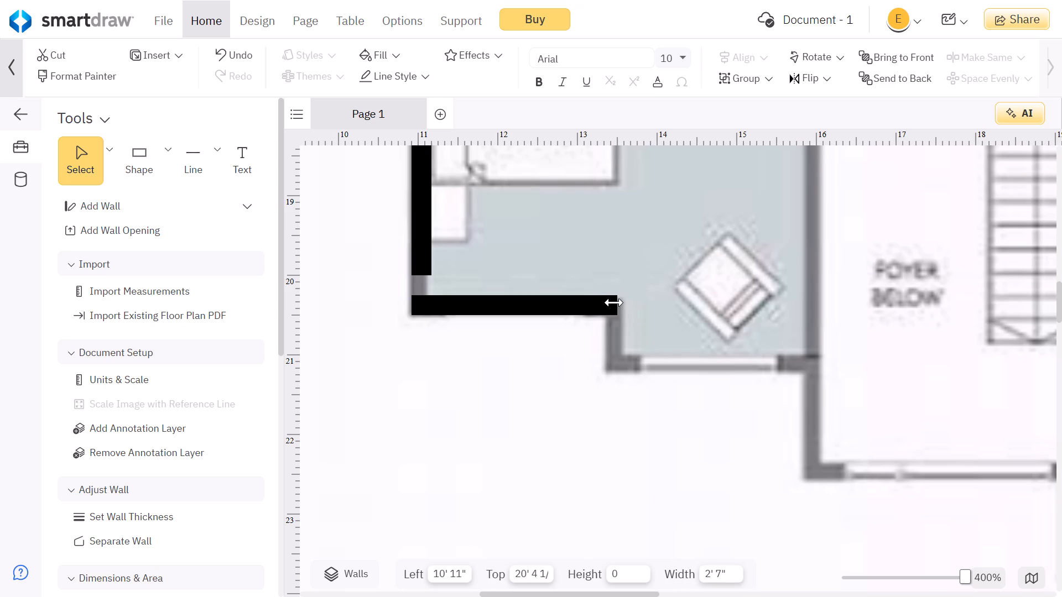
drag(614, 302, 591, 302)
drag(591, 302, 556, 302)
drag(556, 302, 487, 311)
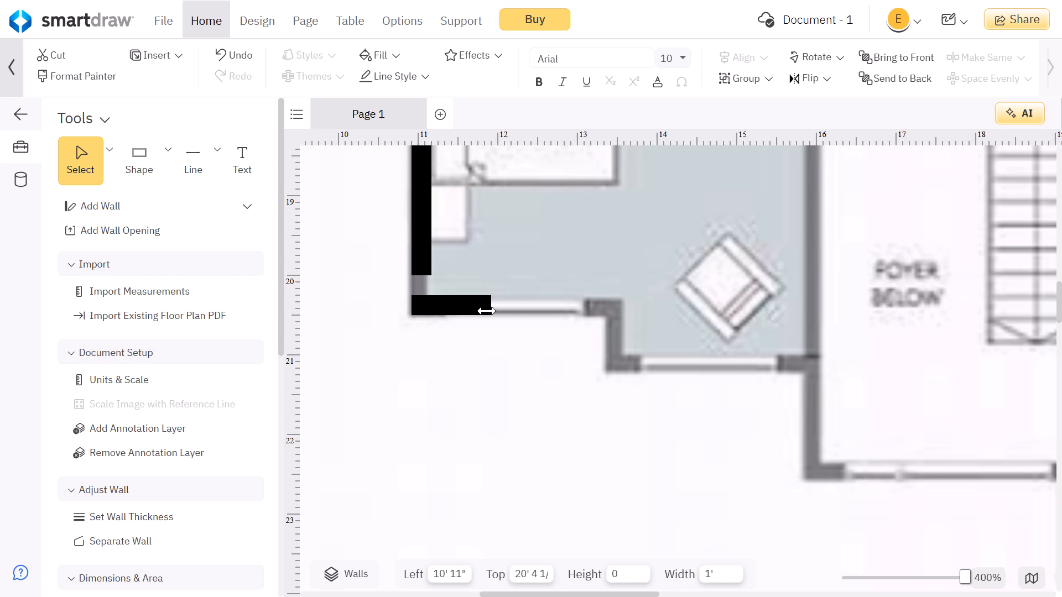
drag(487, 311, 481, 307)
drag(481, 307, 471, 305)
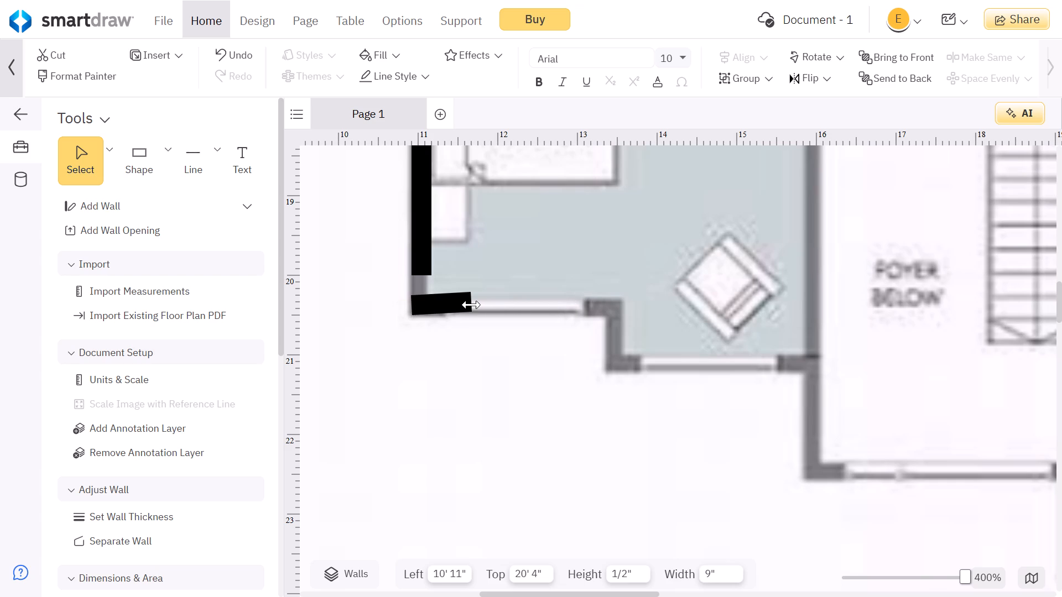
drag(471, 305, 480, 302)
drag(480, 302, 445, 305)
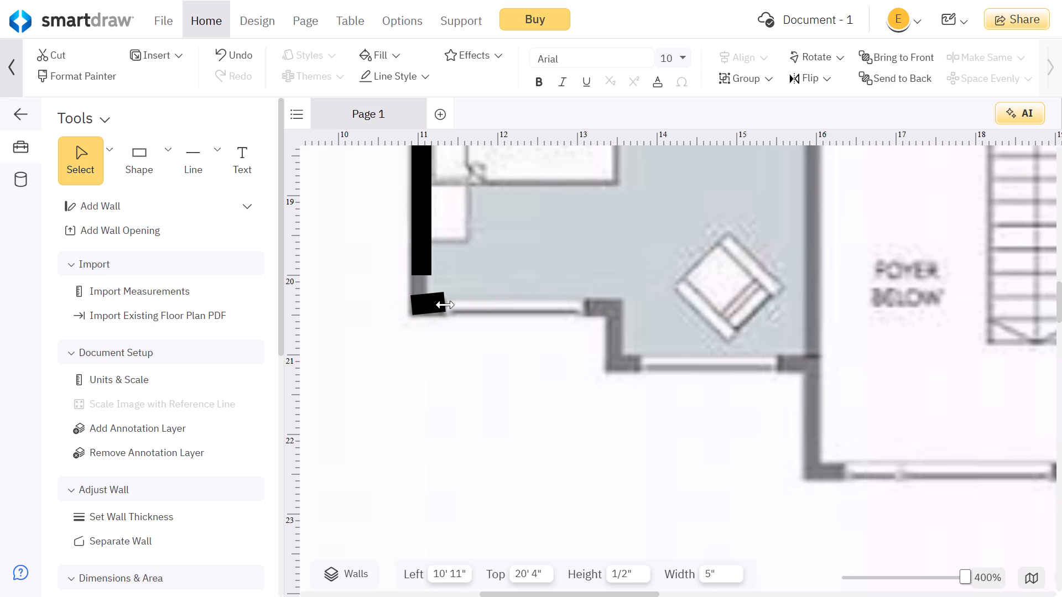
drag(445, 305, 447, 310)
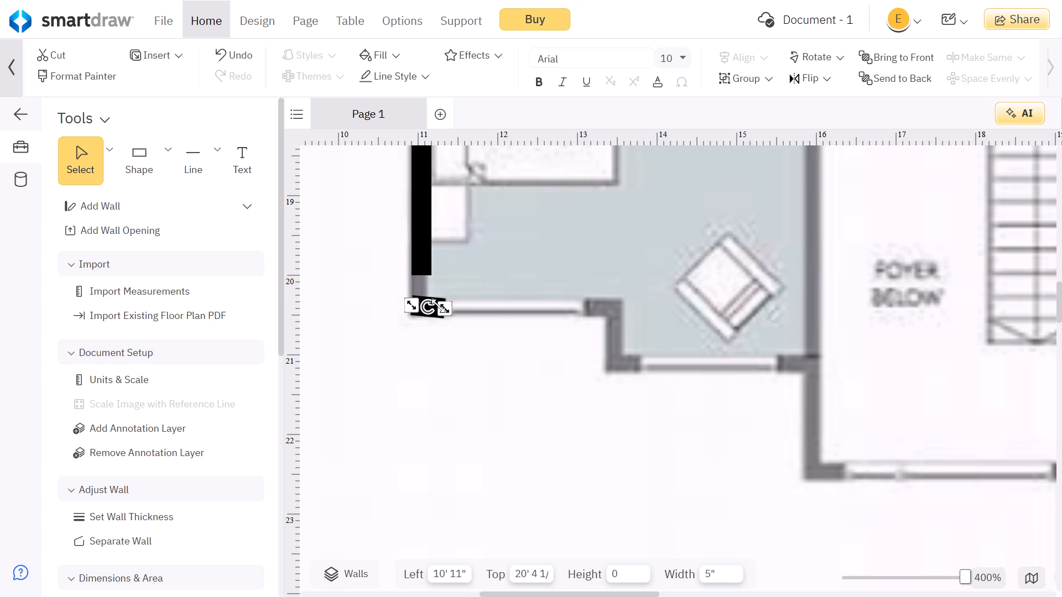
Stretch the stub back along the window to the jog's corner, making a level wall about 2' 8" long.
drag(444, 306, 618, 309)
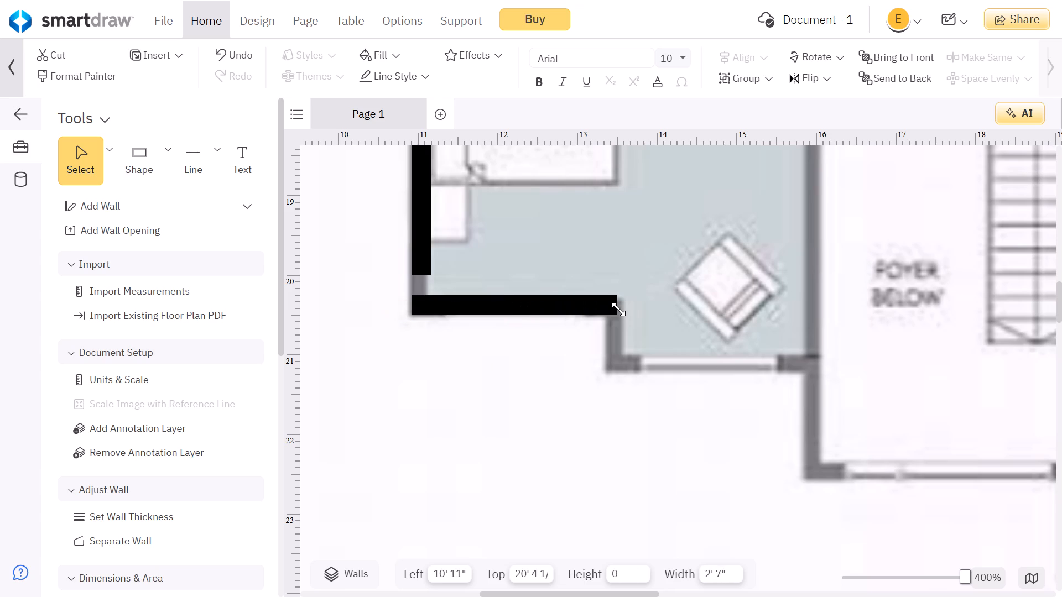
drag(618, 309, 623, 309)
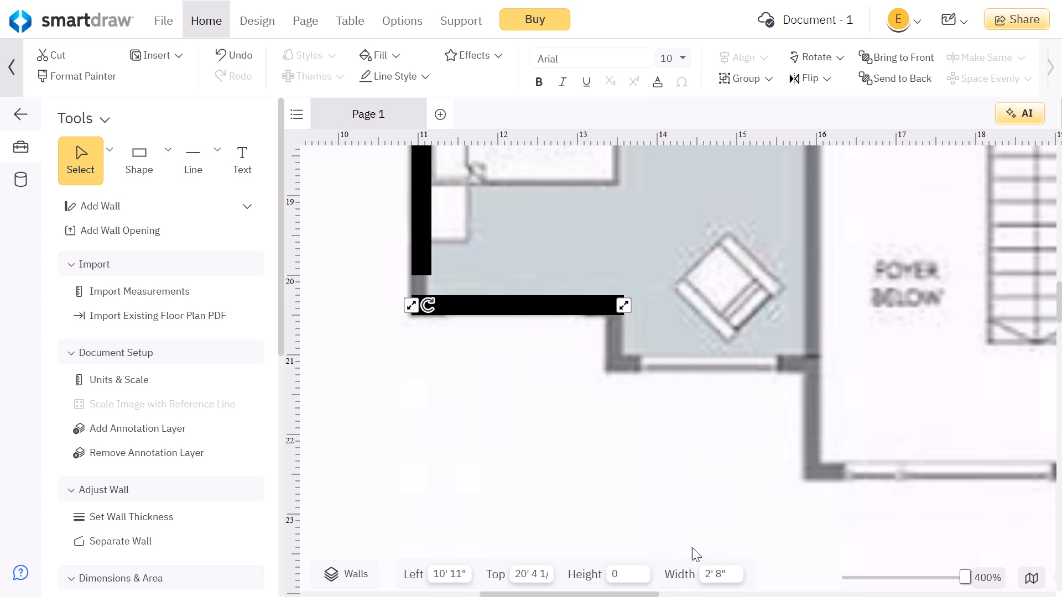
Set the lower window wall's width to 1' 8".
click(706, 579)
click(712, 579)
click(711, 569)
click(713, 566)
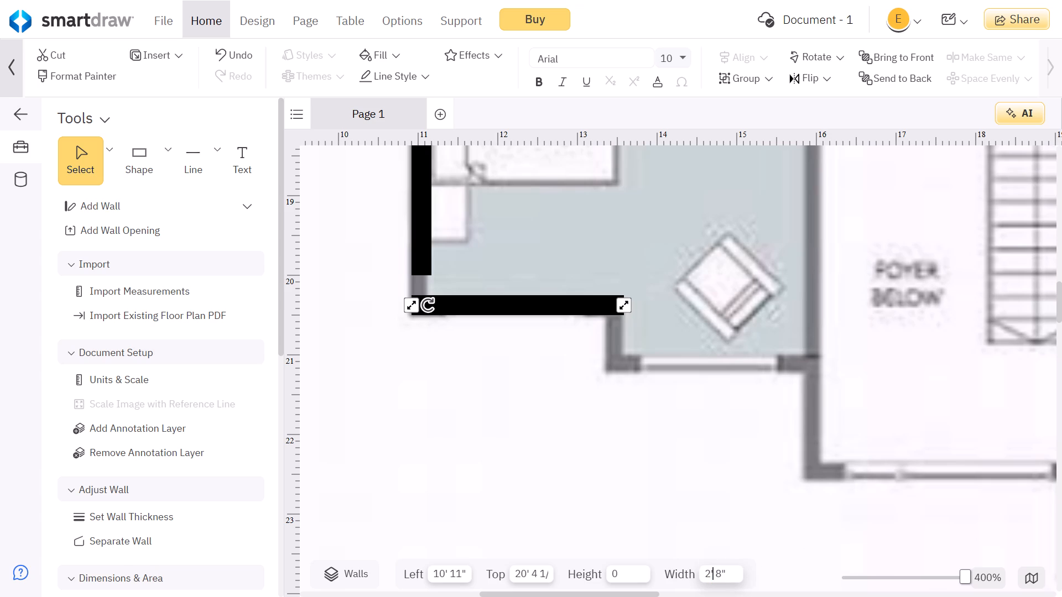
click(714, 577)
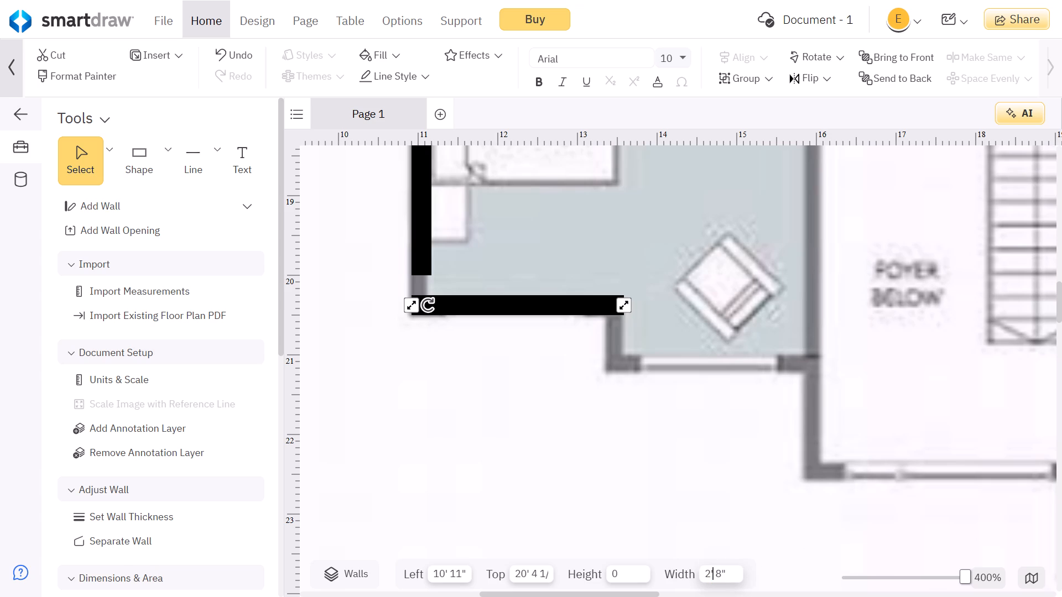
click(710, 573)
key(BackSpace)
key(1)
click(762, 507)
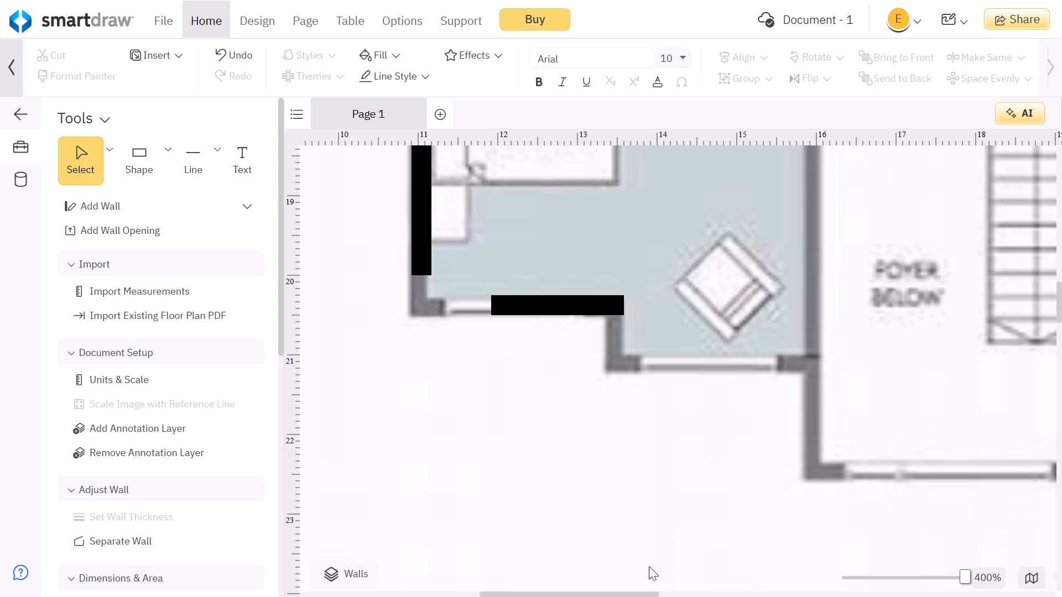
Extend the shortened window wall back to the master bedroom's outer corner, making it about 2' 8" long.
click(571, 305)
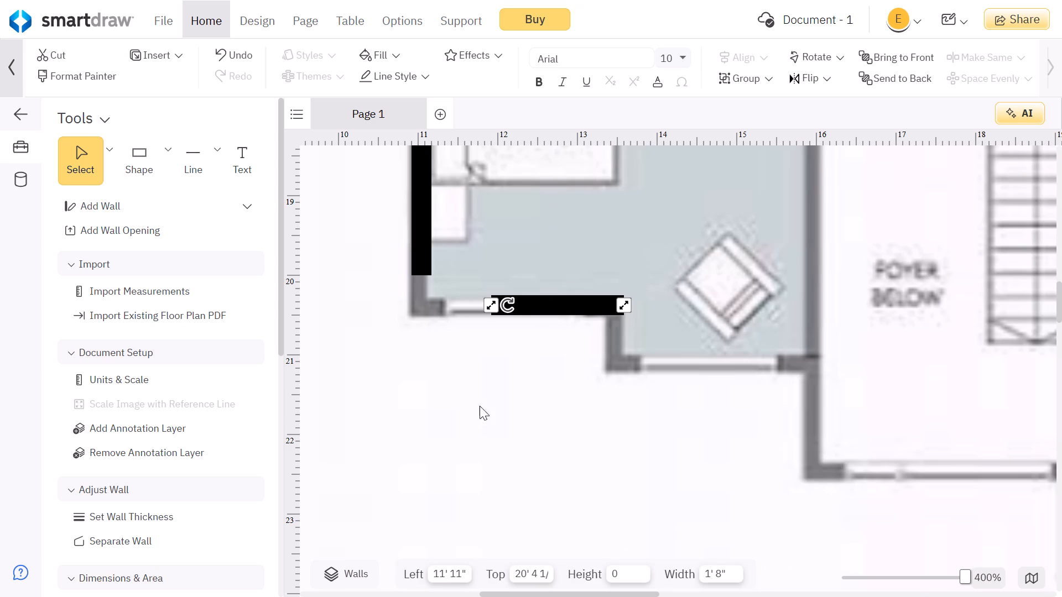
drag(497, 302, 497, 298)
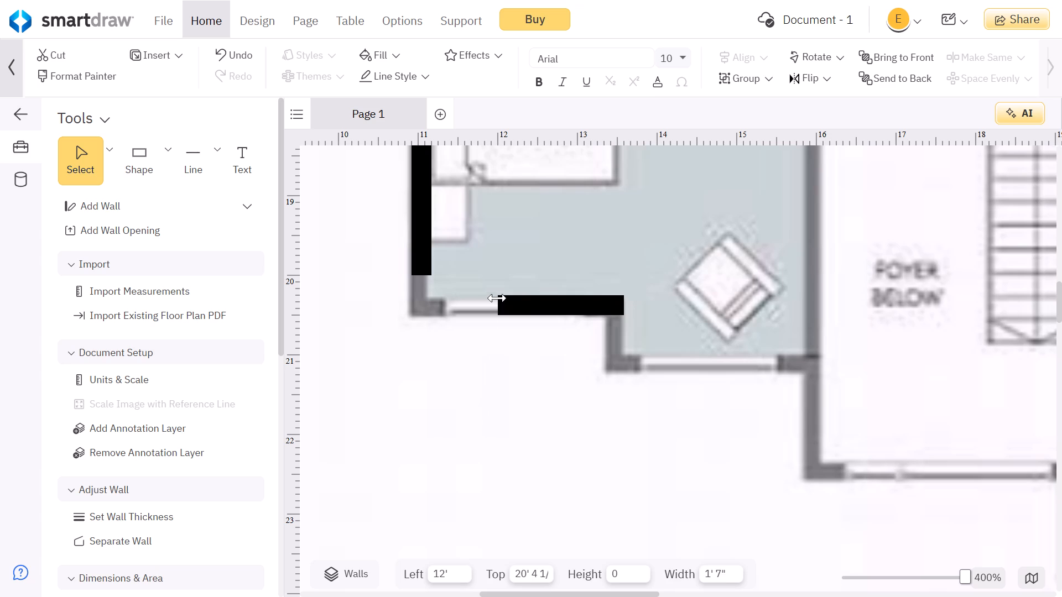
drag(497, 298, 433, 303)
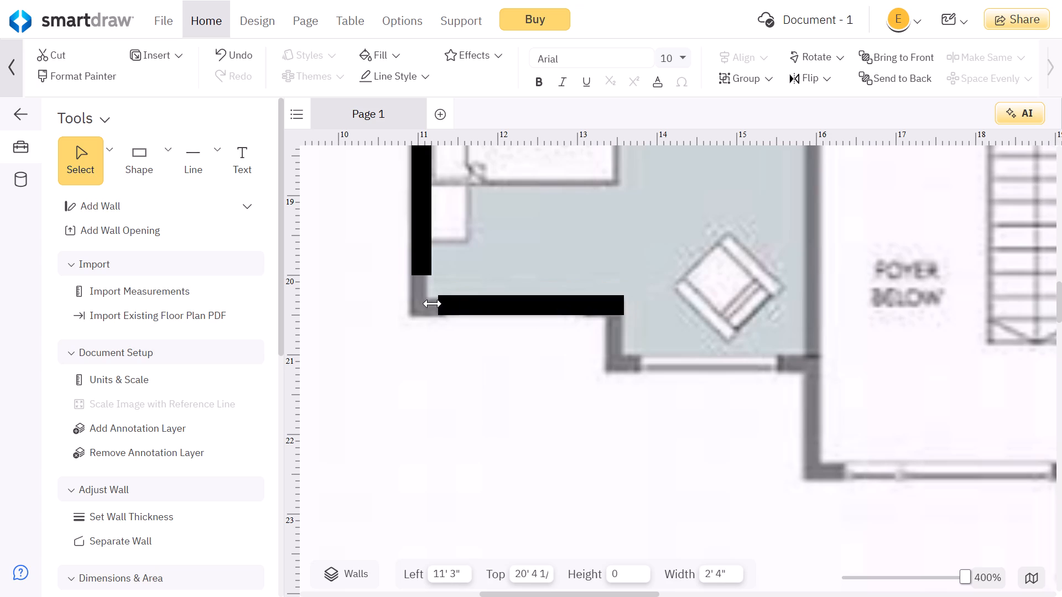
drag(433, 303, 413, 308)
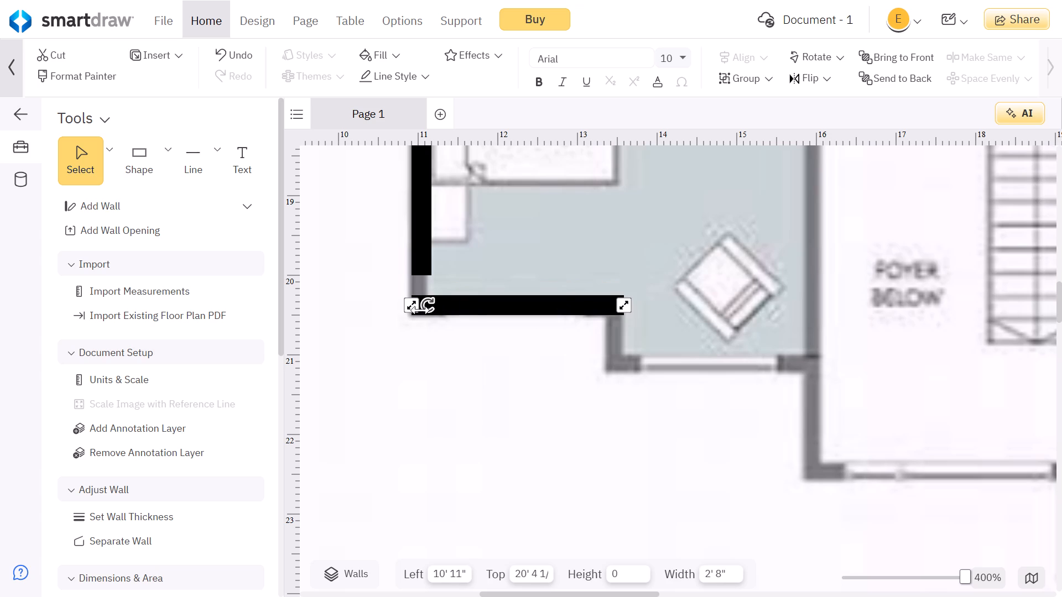
Shorten the lower window wall from its jog end to a stub about 6" long at the master bedroom's outer corner.
drag(618, 302, 601, 302)
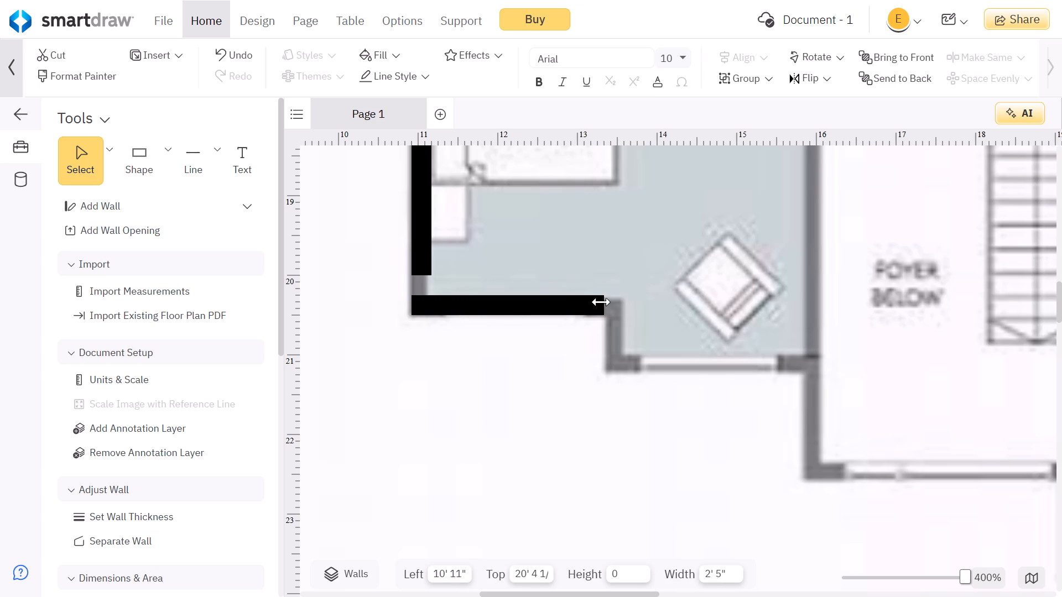
drag(601, 302, 561, 303)
drag(561, 303, 539, 297)
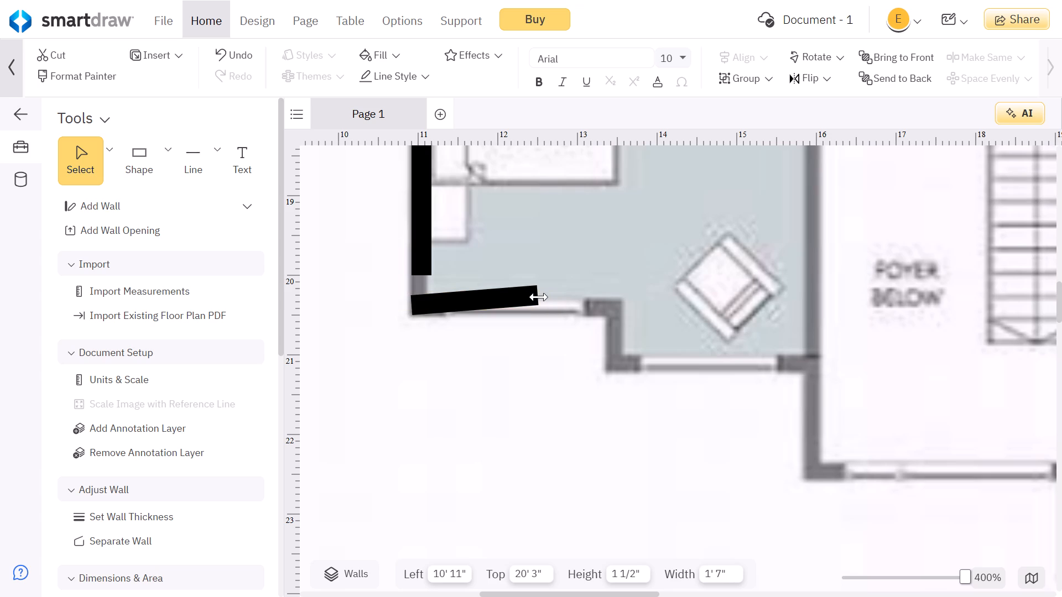
drag(539, 297, 522, 305)
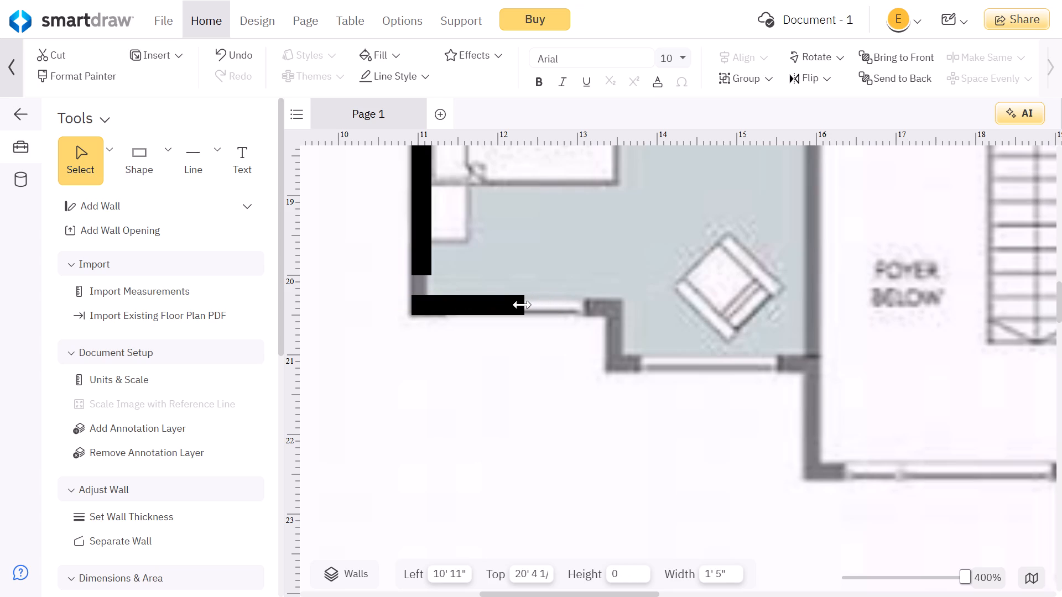
drag(522, 305, 494, 309)
drag(494, 309, 477, 309)
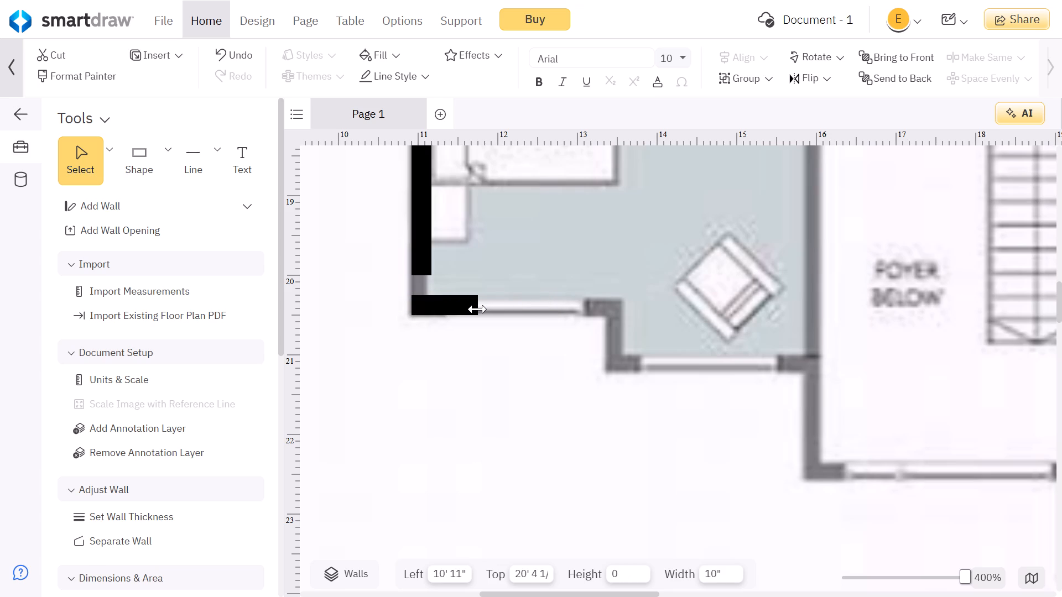
drag(477, 309, 470, 307)
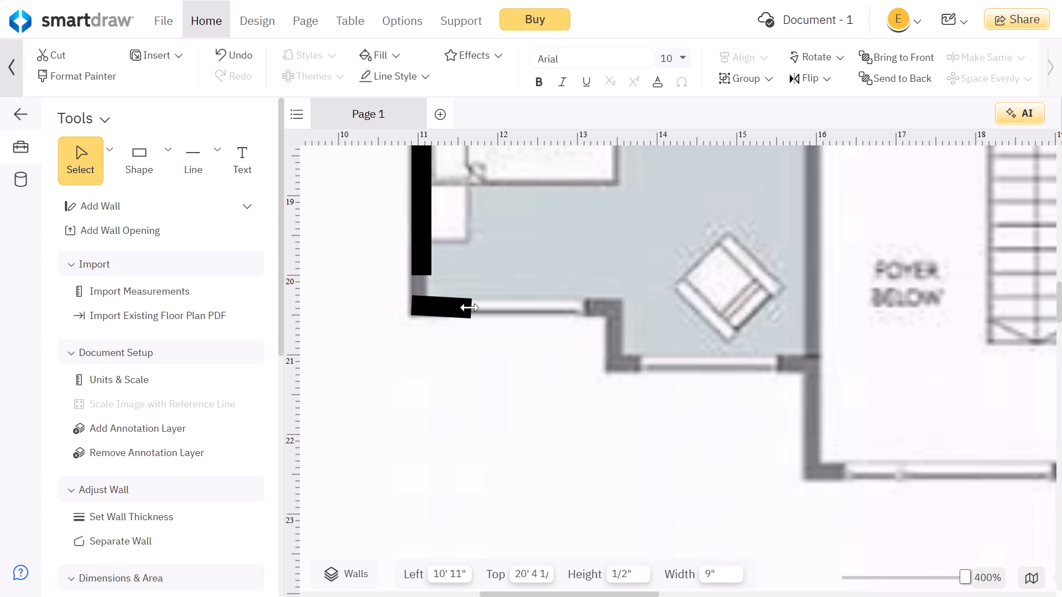
drag(470, 307, 463, 303)
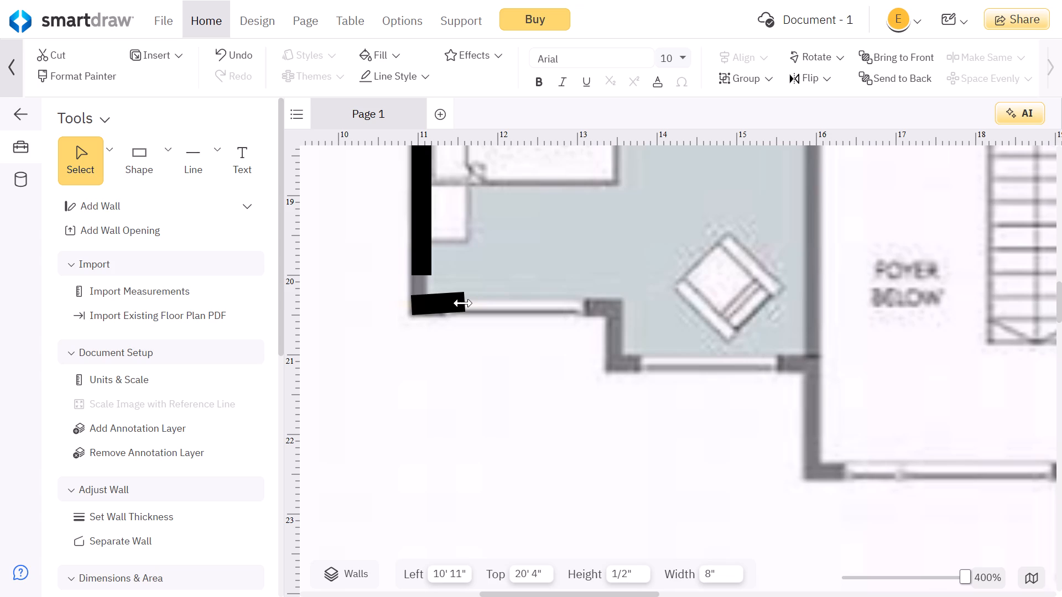
drag(463, 303, 465, 305)
drag(465, 305, 445, 303)
drag(445, 303, 442, 305)
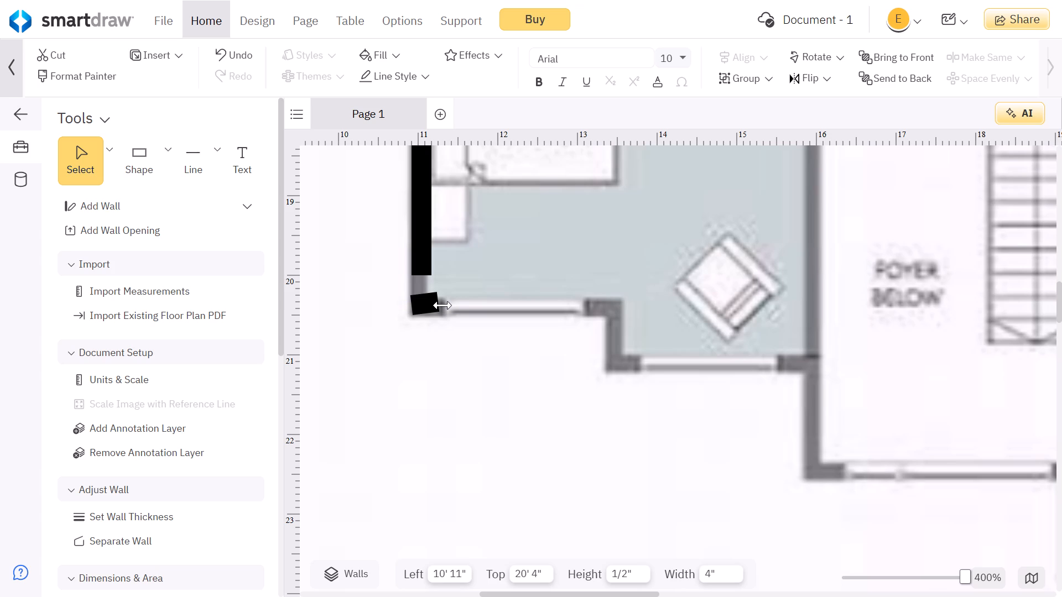
drag(442, 305, 451, 310)
click(457, 339)
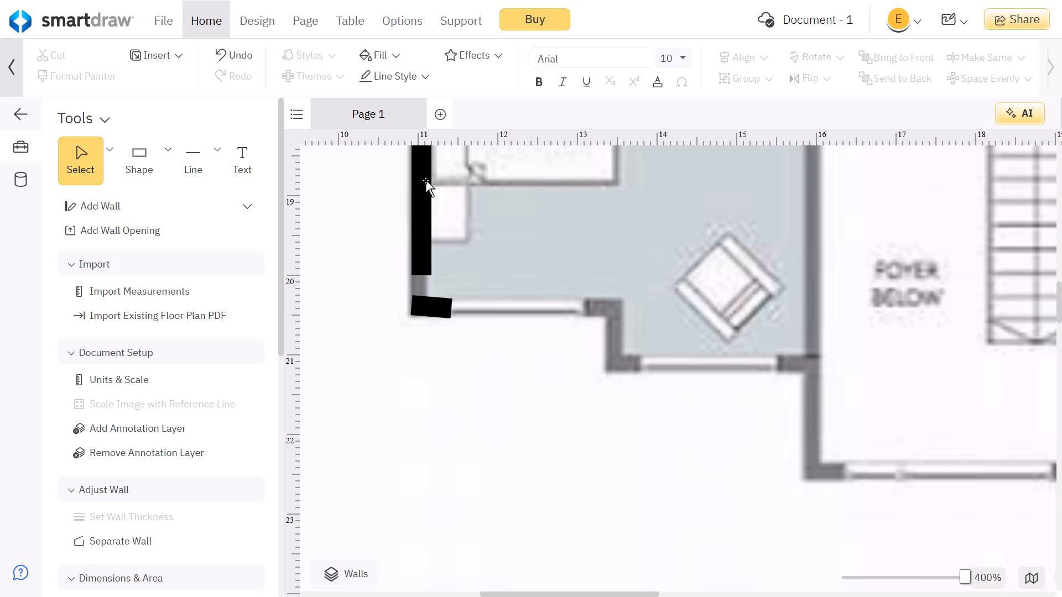
Extend the master bedroom's outer side wall down to meet the 6" stub, making it about 5' 3" long.
click(423, 211)
drag(422, 275, 422, 298)
scroll(473, 346, down, 2)
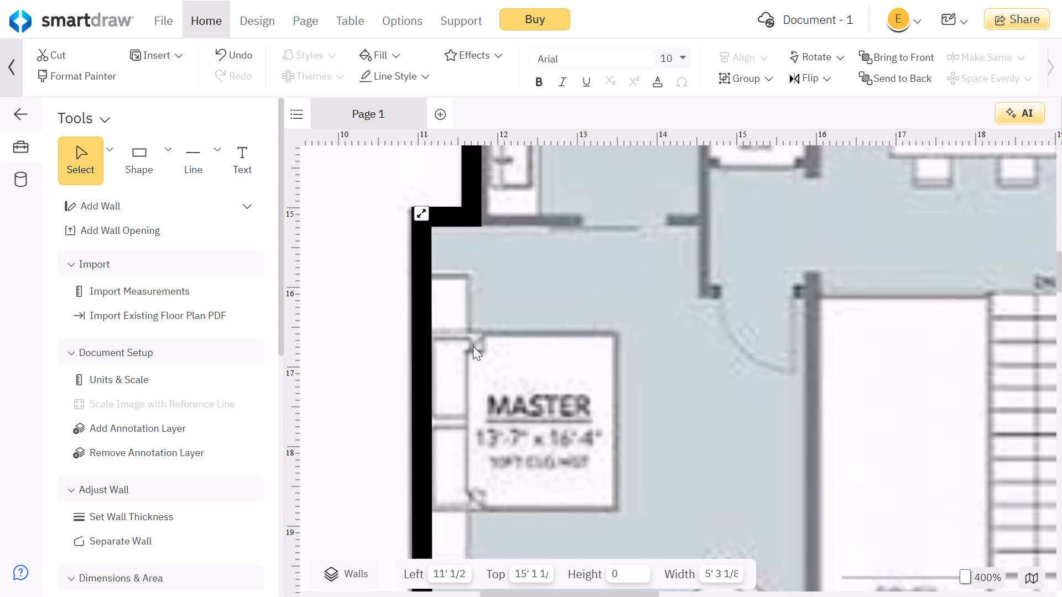
scroll(473, 346, down, 2)
click(473, 346)
click(439, 304)
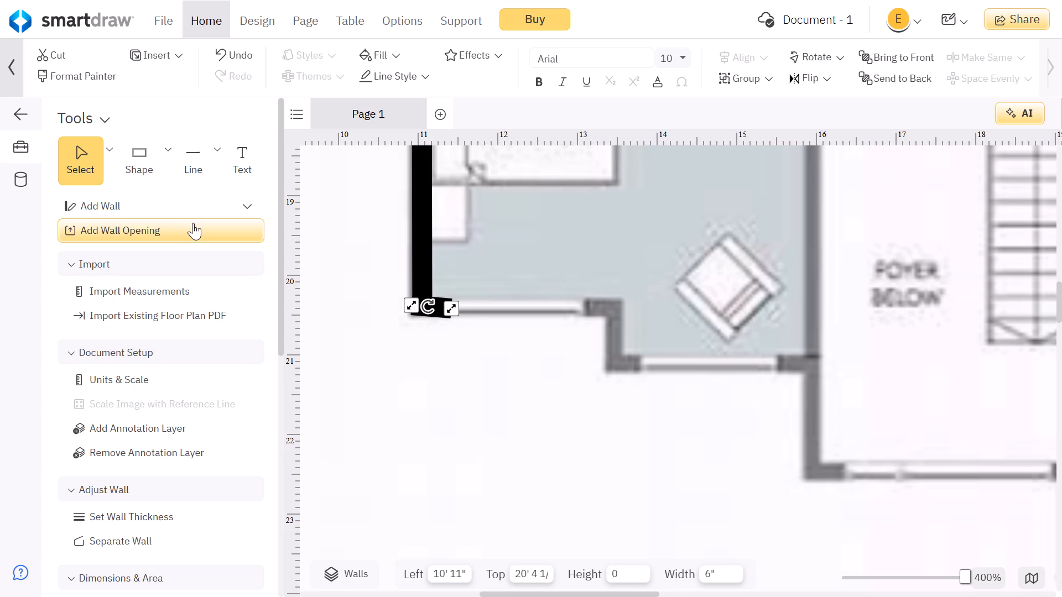
Draw a wall segment about 6" long from the far end of the lower window to the jog's corner.
click(183, 213)
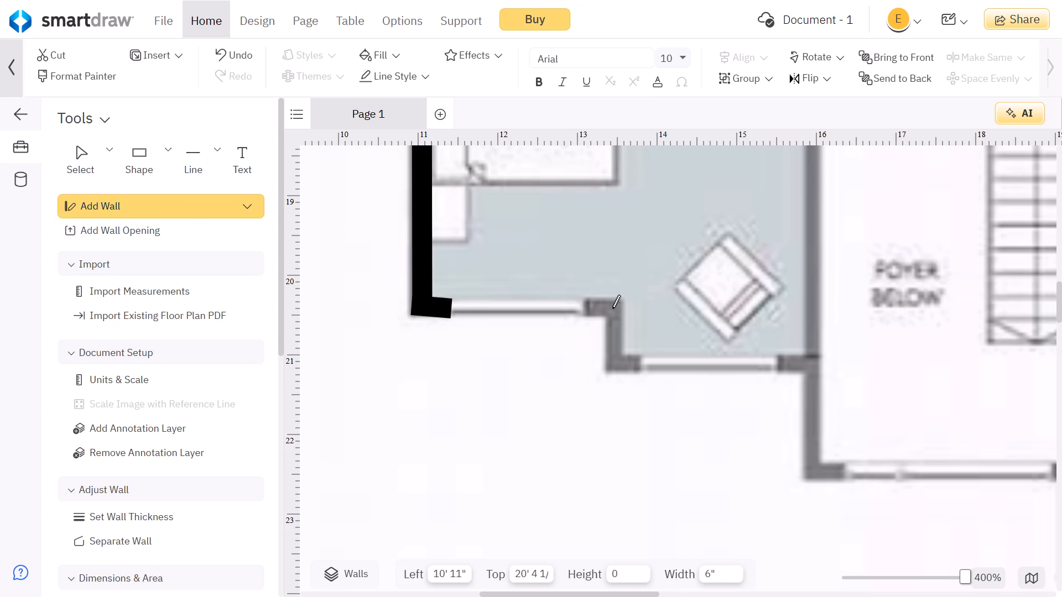
click(586, 309)
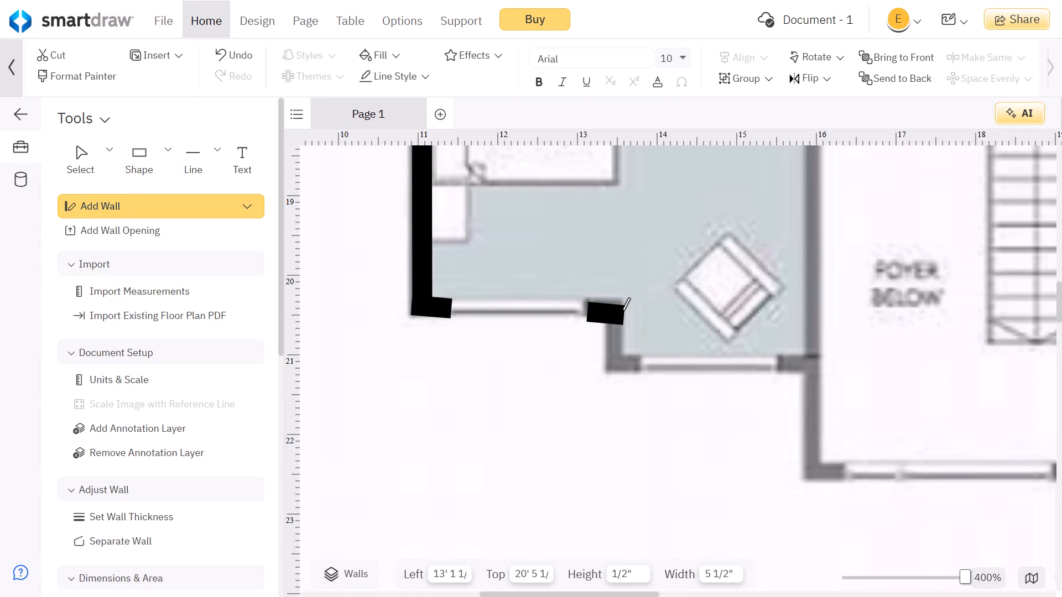
click(624, 306)
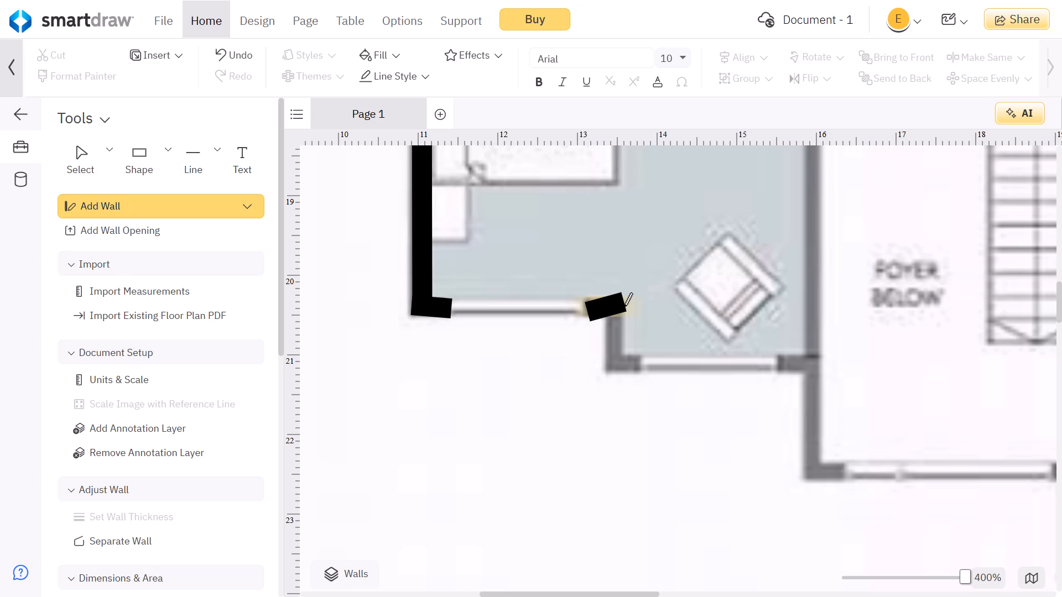
right_click(624, 306)
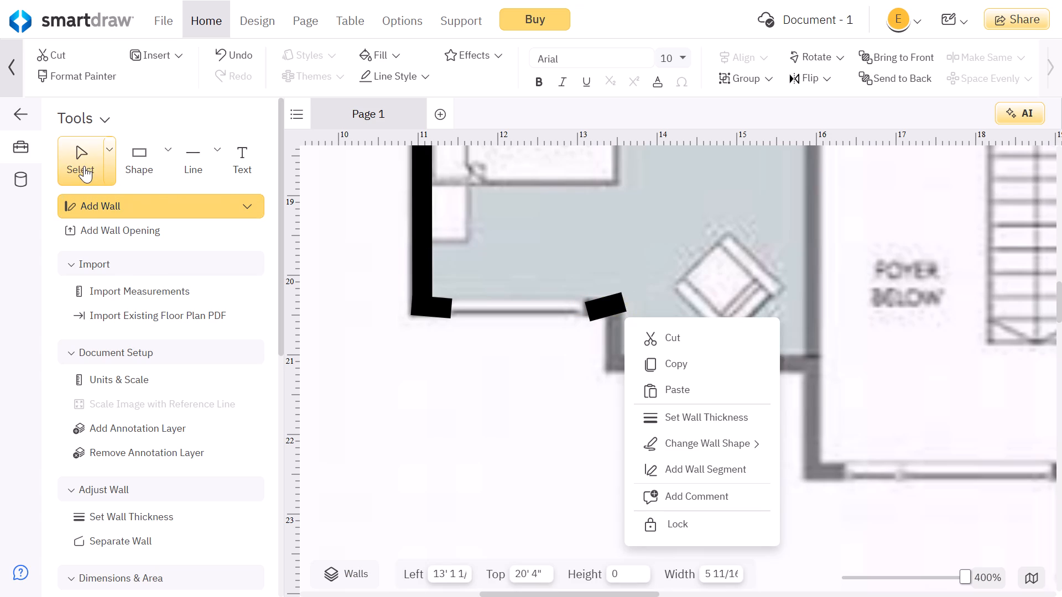
click(84, 162)
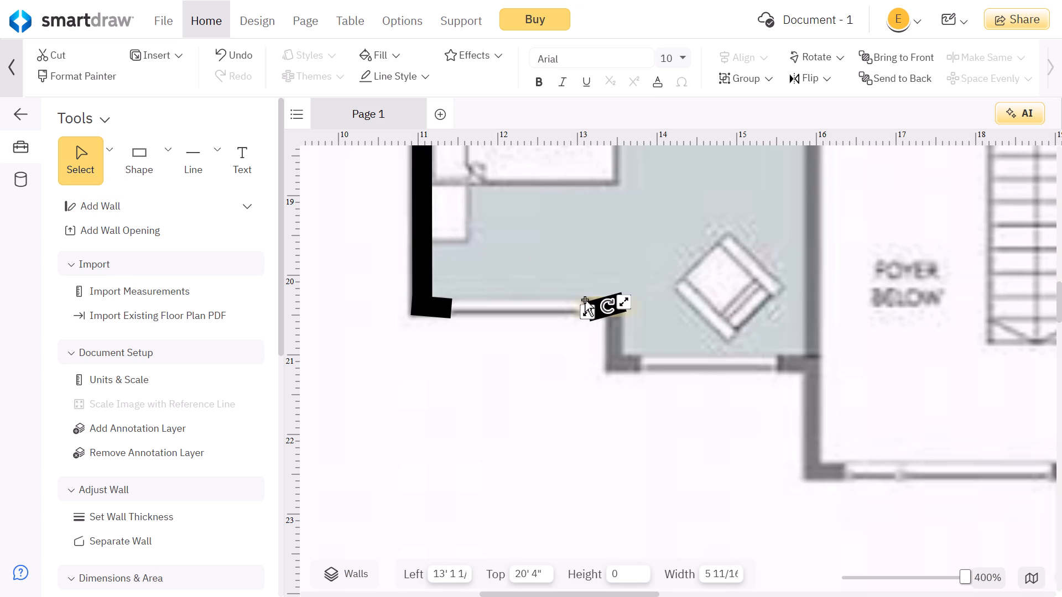
click(582, 300)
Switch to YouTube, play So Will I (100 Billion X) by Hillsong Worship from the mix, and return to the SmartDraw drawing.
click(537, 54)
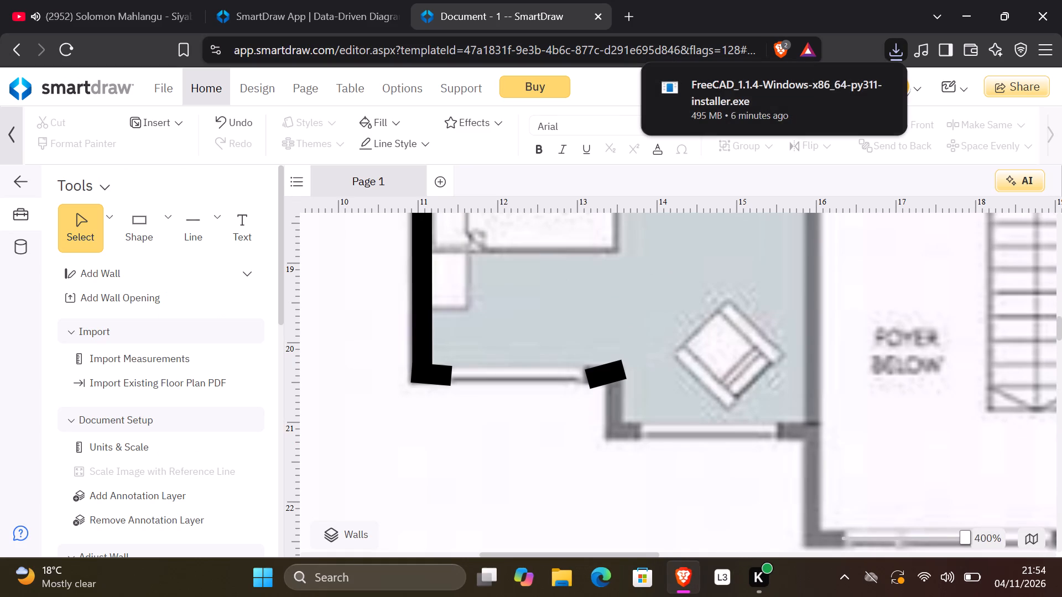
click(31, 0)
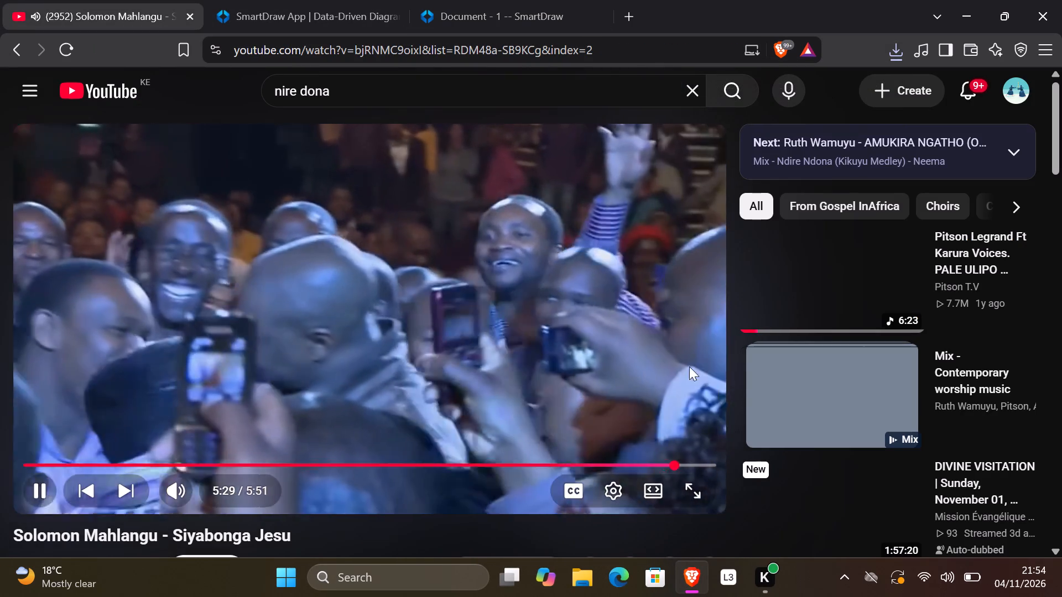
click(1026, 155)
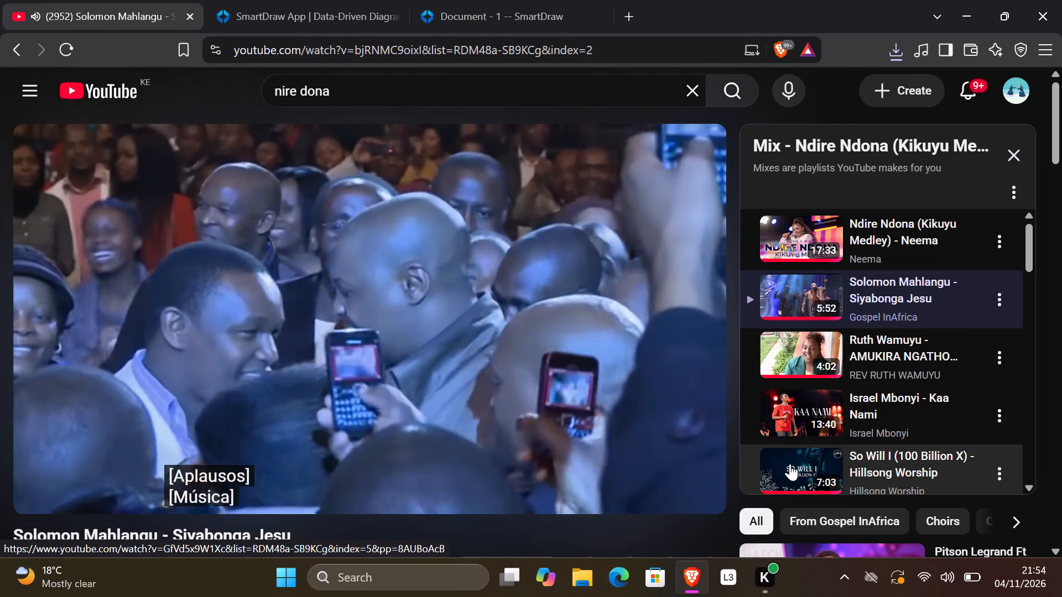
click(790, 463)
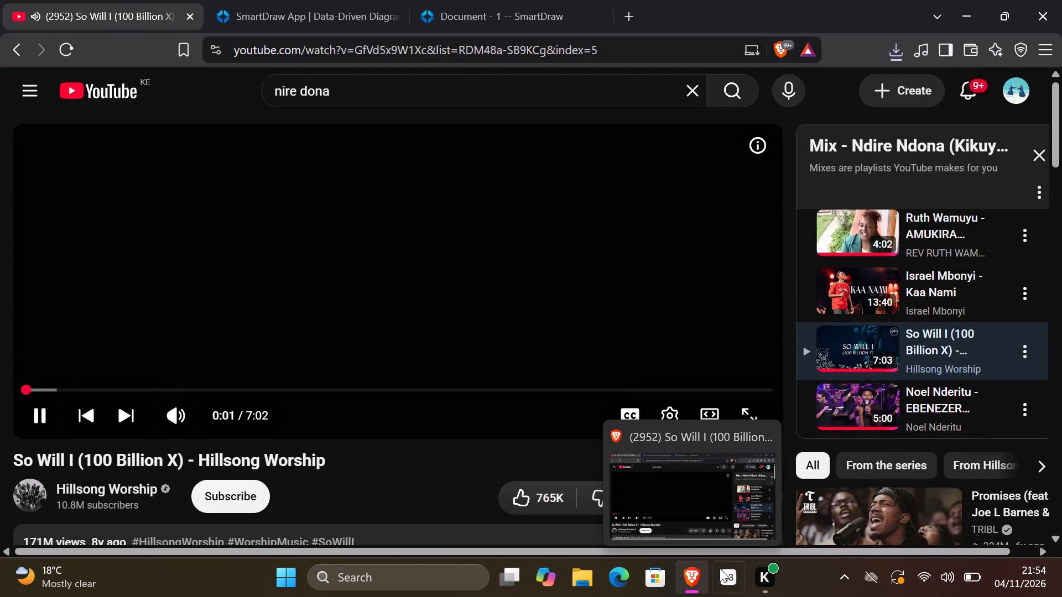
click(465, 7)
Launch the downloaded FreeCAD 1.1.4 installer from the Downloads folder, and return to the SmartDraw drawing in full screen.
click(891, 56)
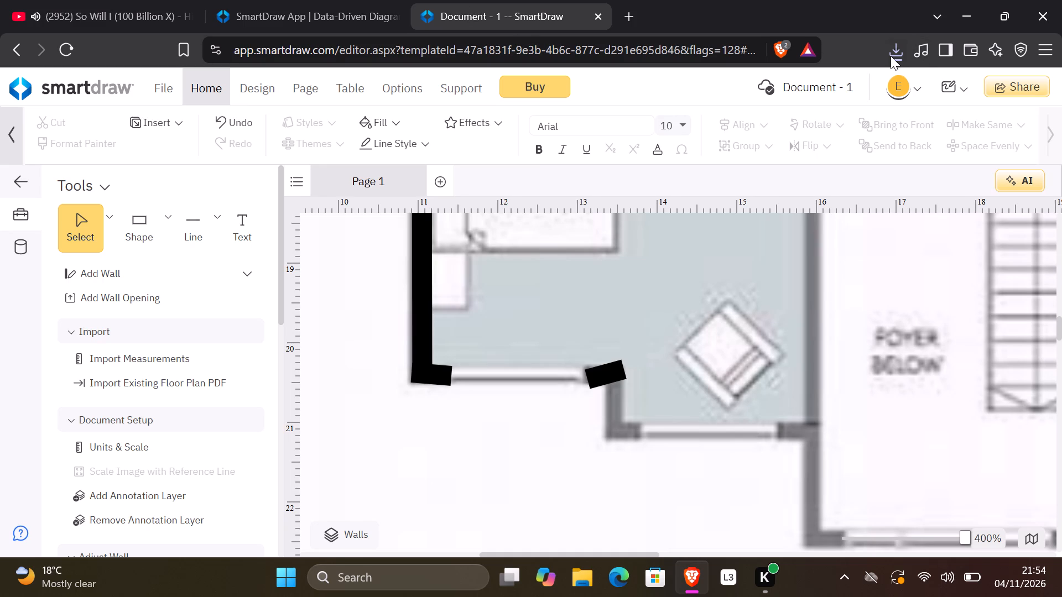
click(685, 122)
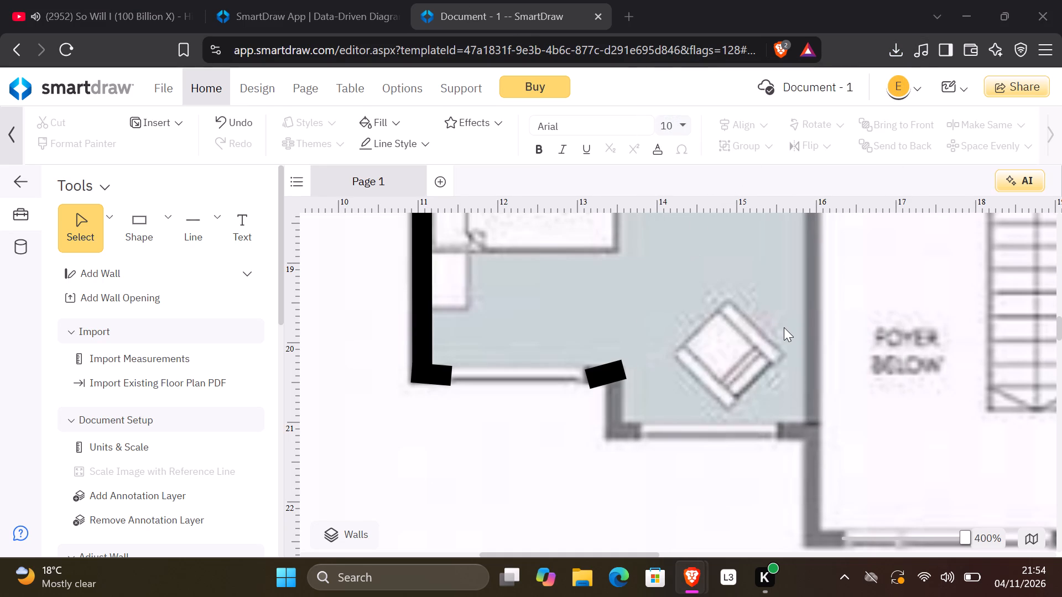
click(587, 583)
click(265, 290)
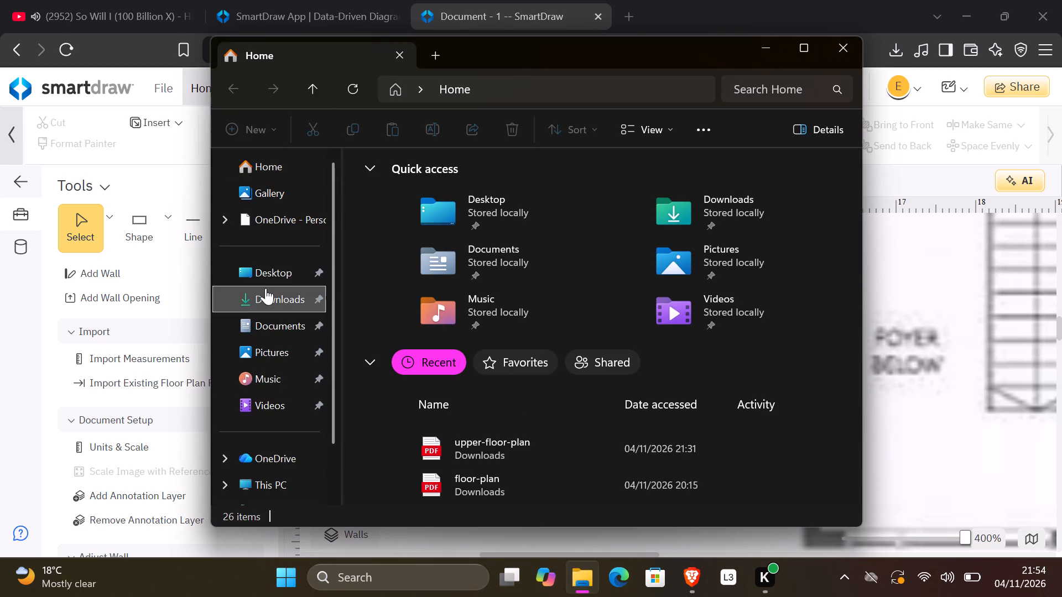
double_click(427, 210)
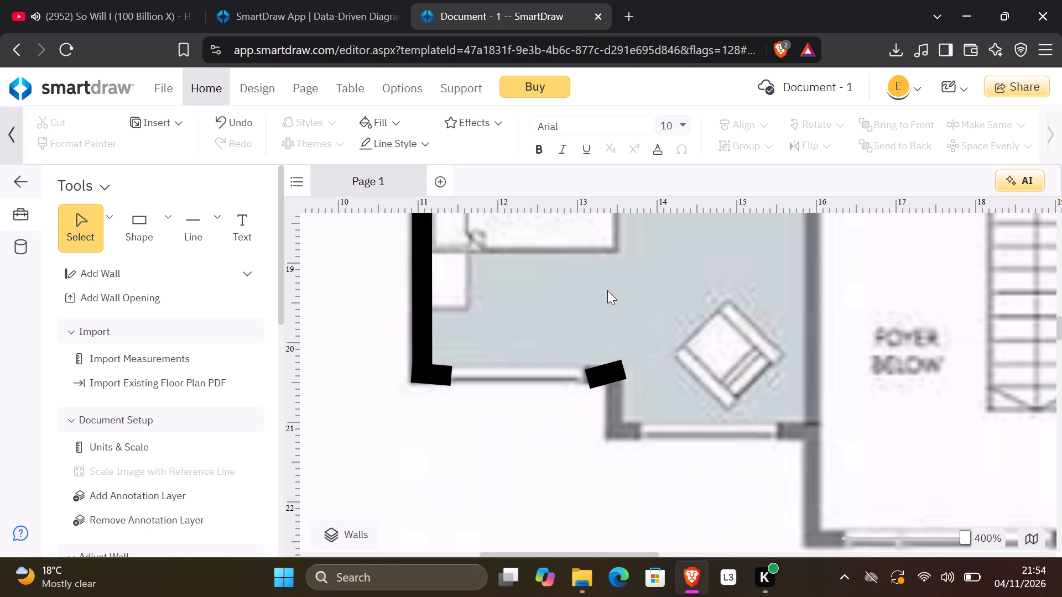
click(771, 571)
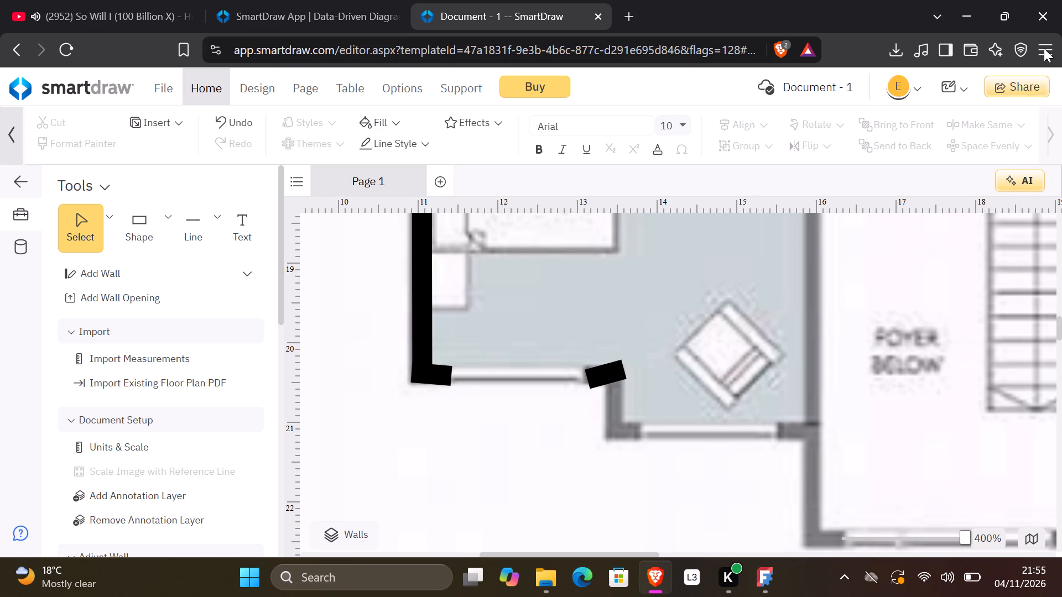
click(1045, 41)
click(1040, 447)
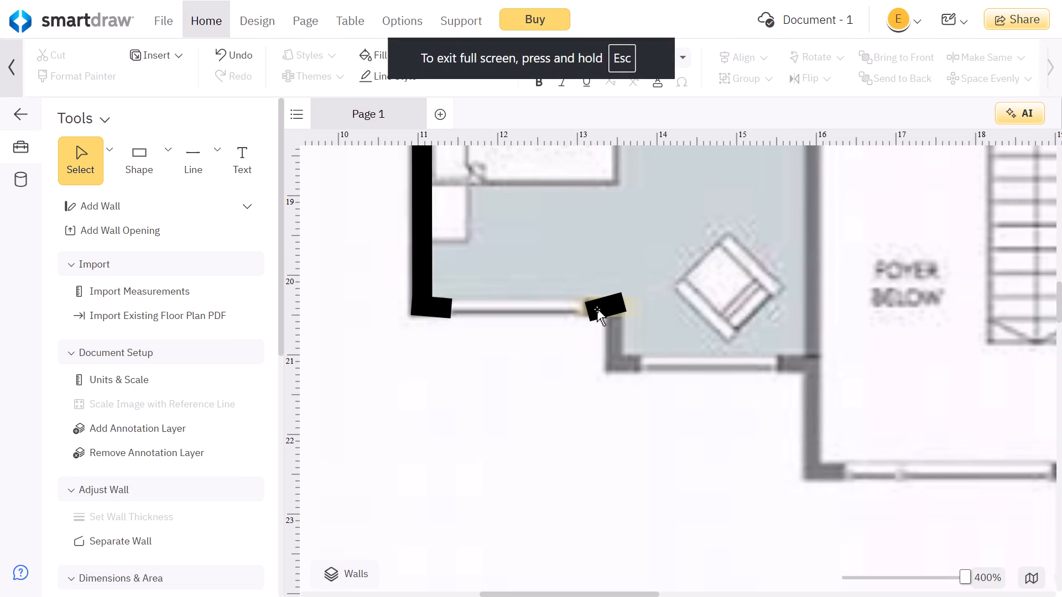
Straighten the short wall segment near the jog into a level piece and shorten it to about 5".
drag(597, 309, 597, 294)
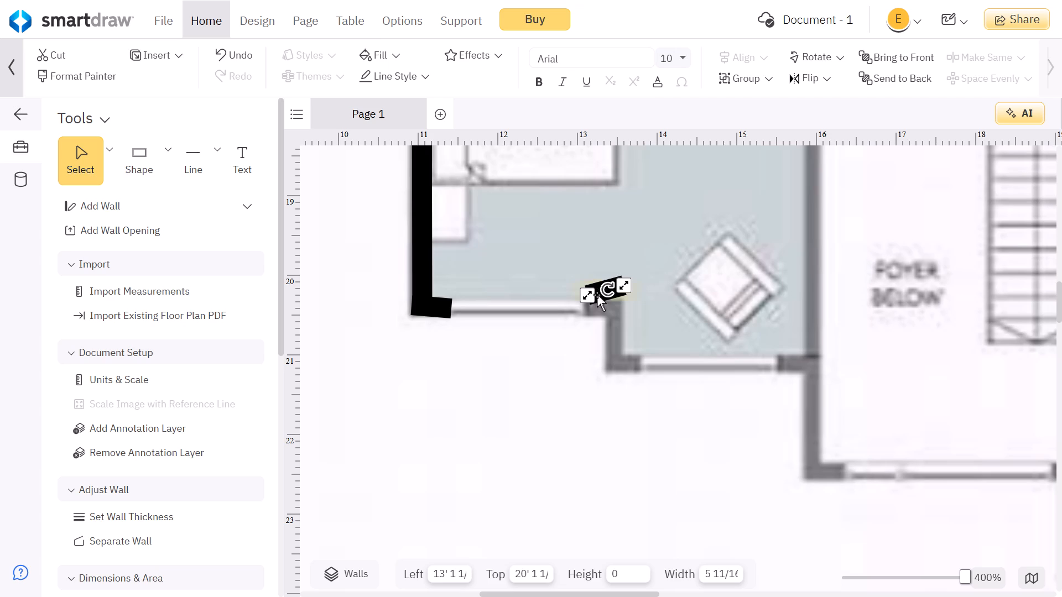
drag(591, 292, 584, 284)
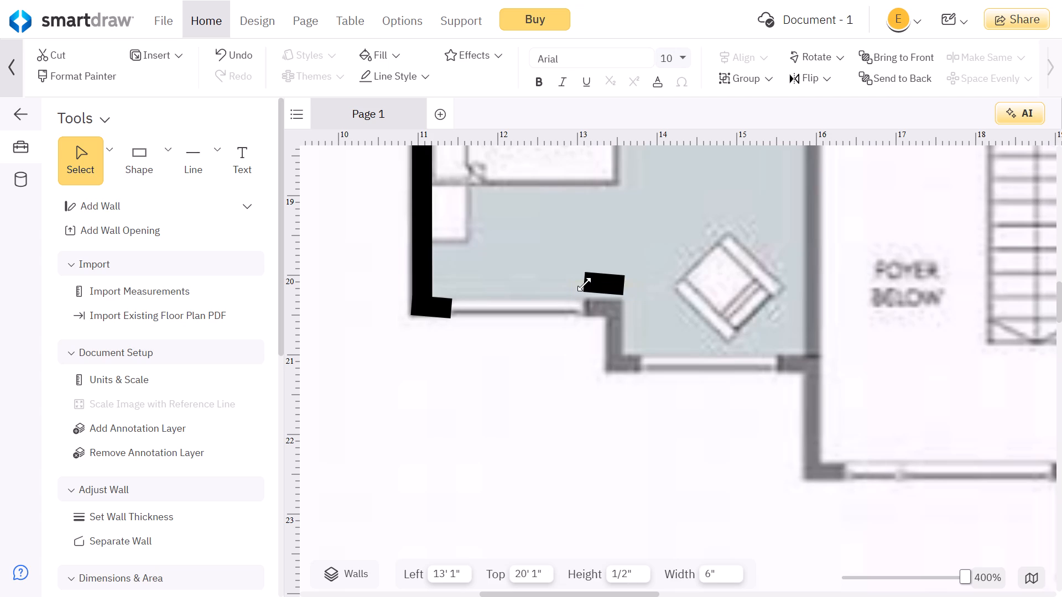
drag(584, 284, 582, 291)
drag(582, 291, 584, 279)
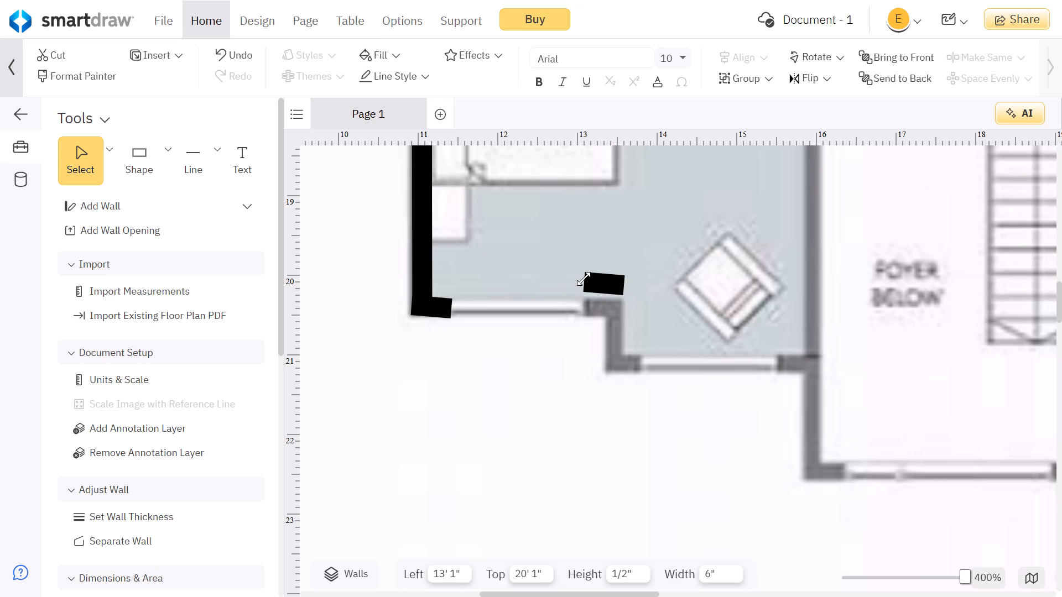
drag(584, 279, 585, 279)
drag(585, 279, 587, 286)
drag(587, 286, 588, 281)
drag(588, 281, 584, 282)
drag(619, 288, 619, 286)
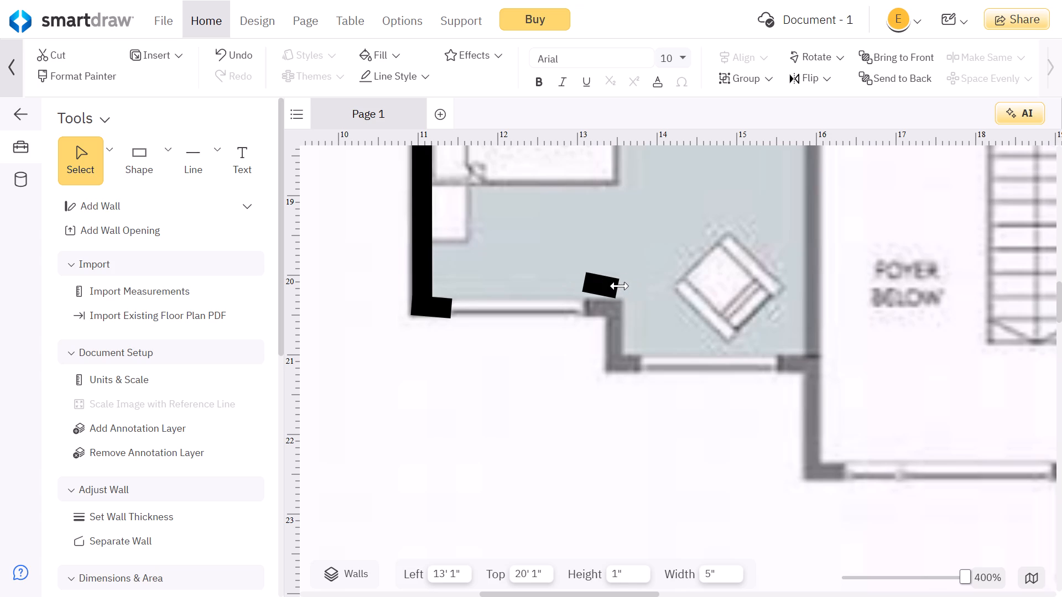
drag(619, 286, 619, 284)
drag(619, 284, 619, 281)
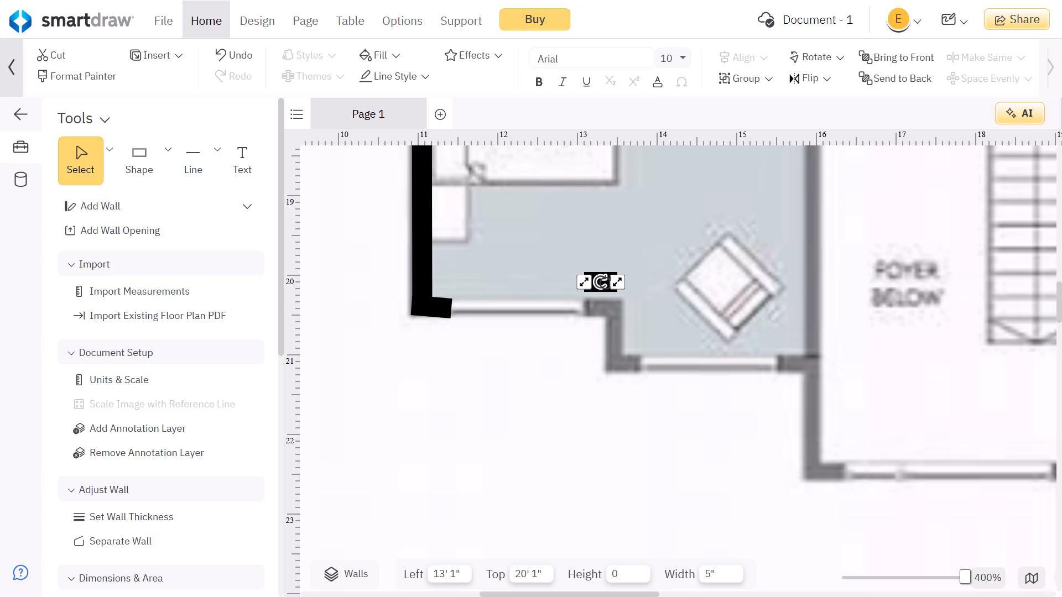
Move the 5" segment down onto the plan's wall line beside the jog, at about 13' 2" across and 20' 4" down.
drag(596, 296, 602, 315)
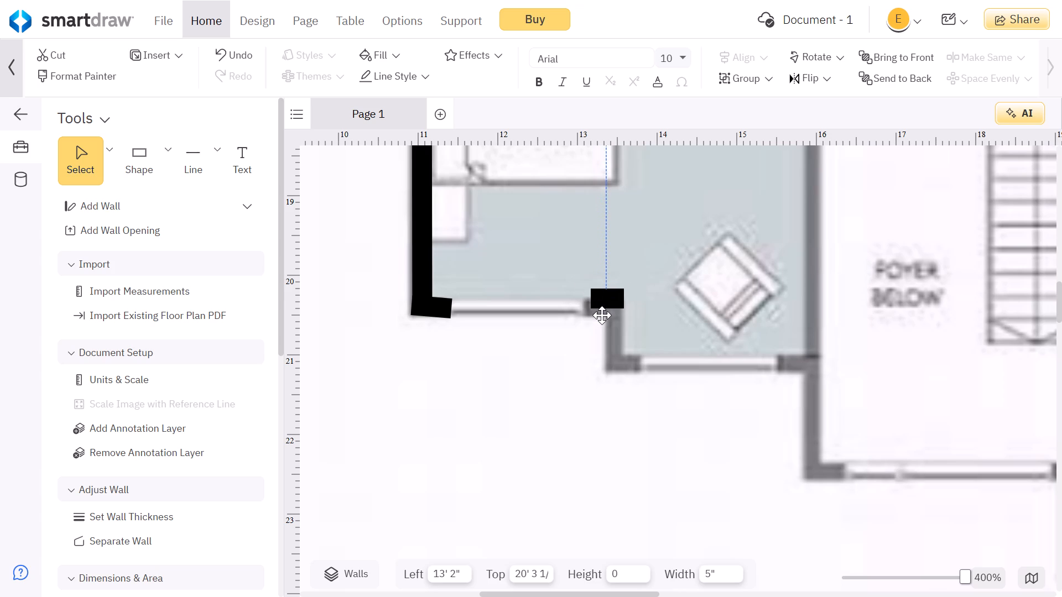
drag(602, 315, 602, 321)
click(674, 256)
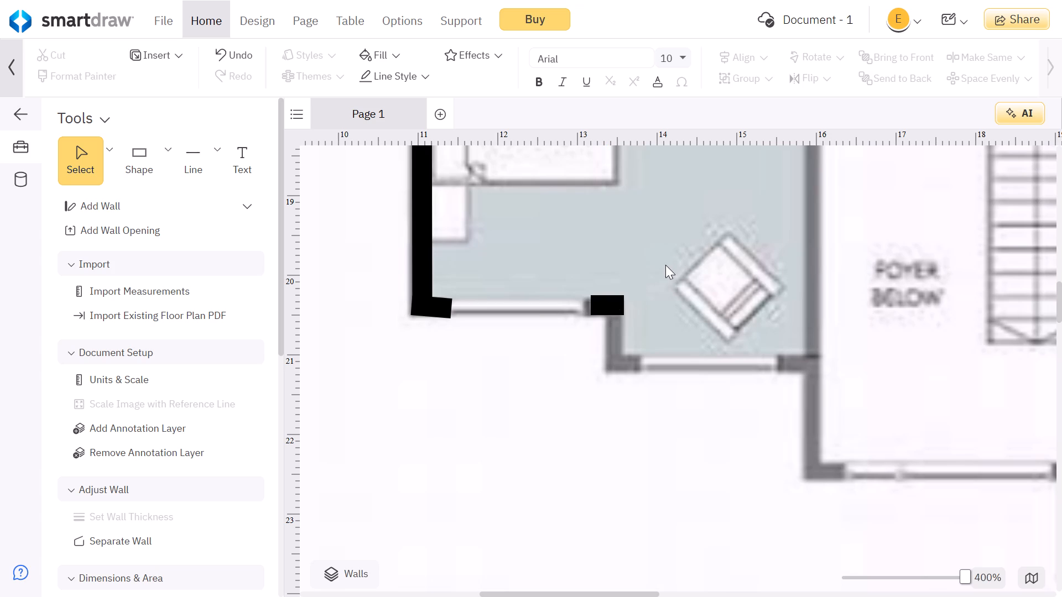
click(608, 307)
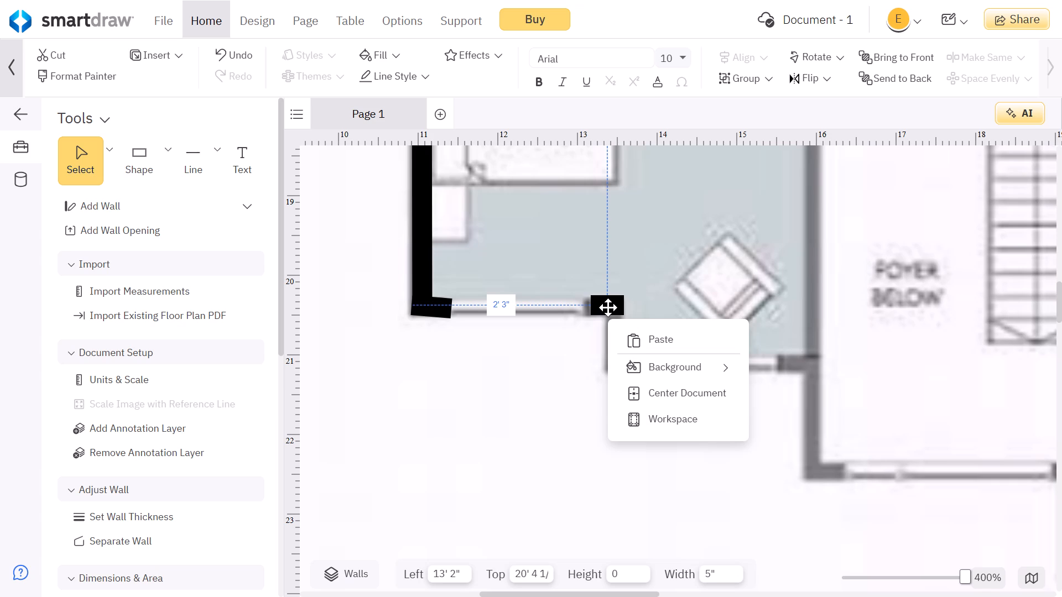
Level the 6" wall stub at the master bedroom's outer corner, placing it at about 10' 11" across and 20' 4" down.
click(431, 304)
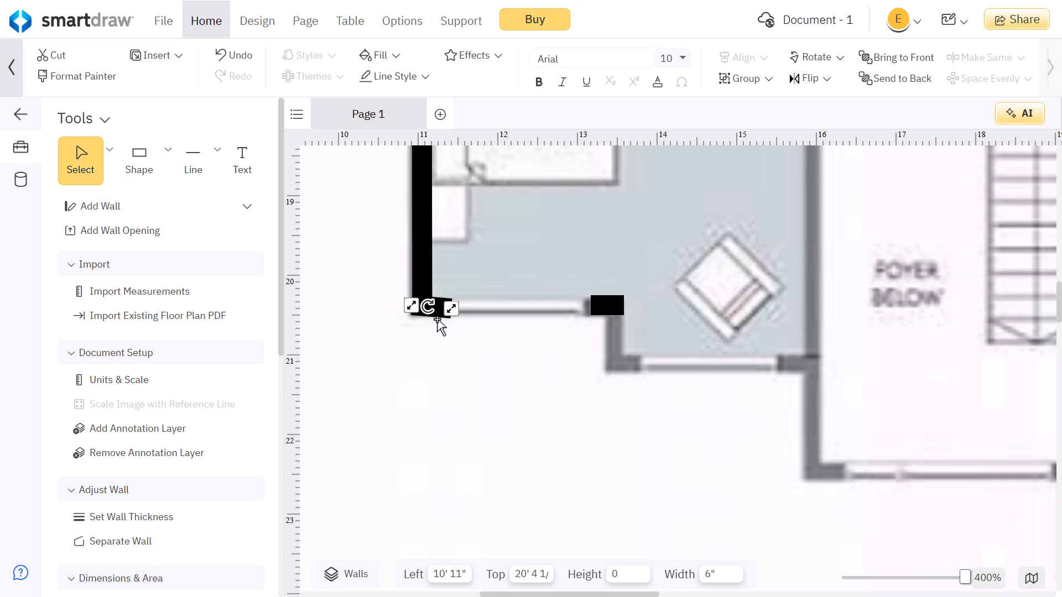
drag(437, 321, 446, 320)
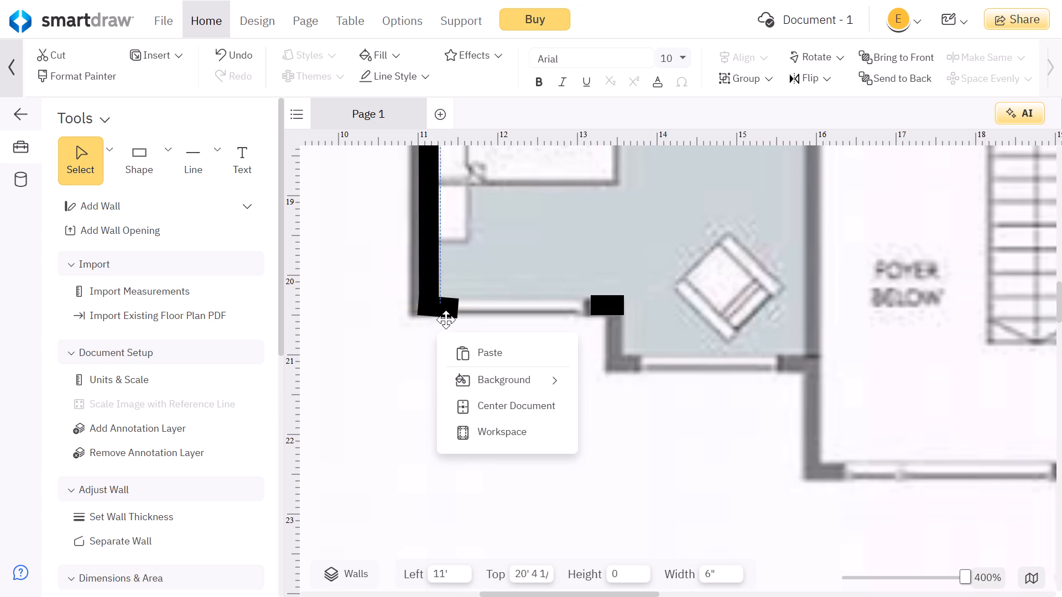
drag(446, 320, 435, 316)
click(451, 307)
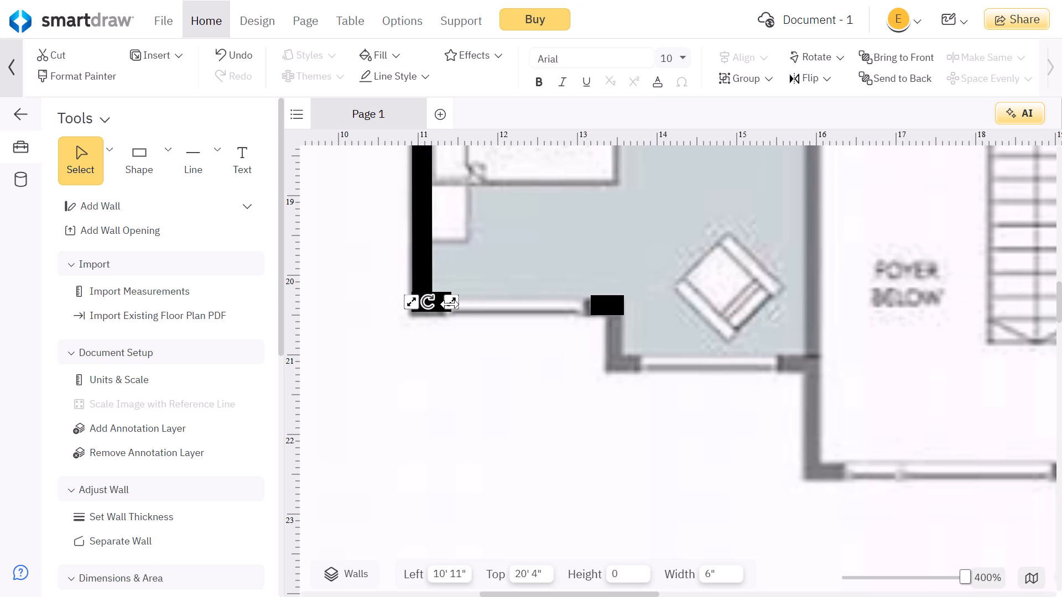
Shift the master bedroom's outer side wall and its 6" stub to about 10' 10" across, with the stub in line with the jog-side segment.
drag(431, 270, 433, 270)
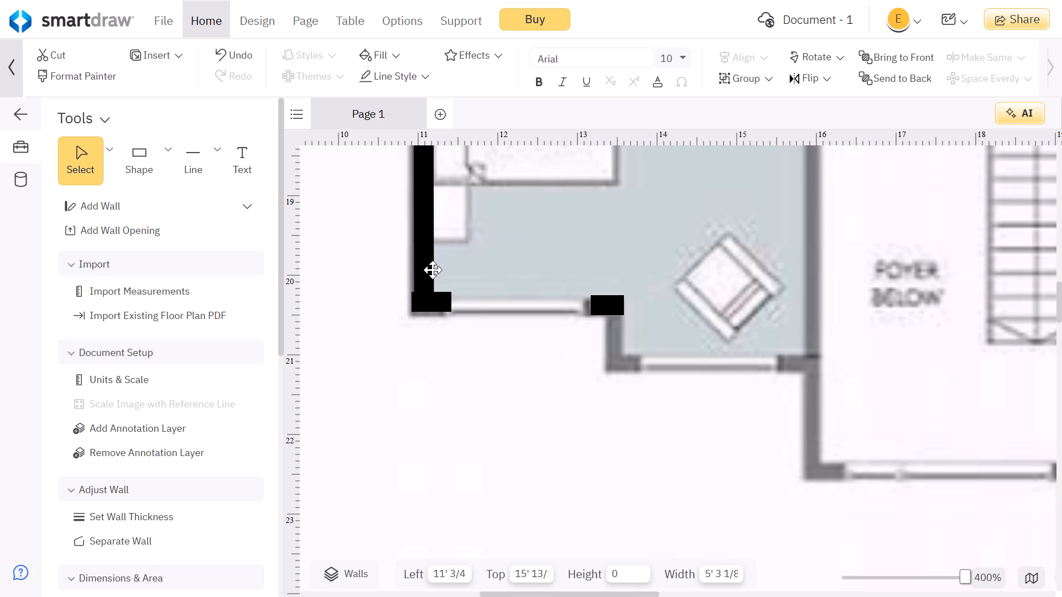
drag(433, 270, 429, 276)
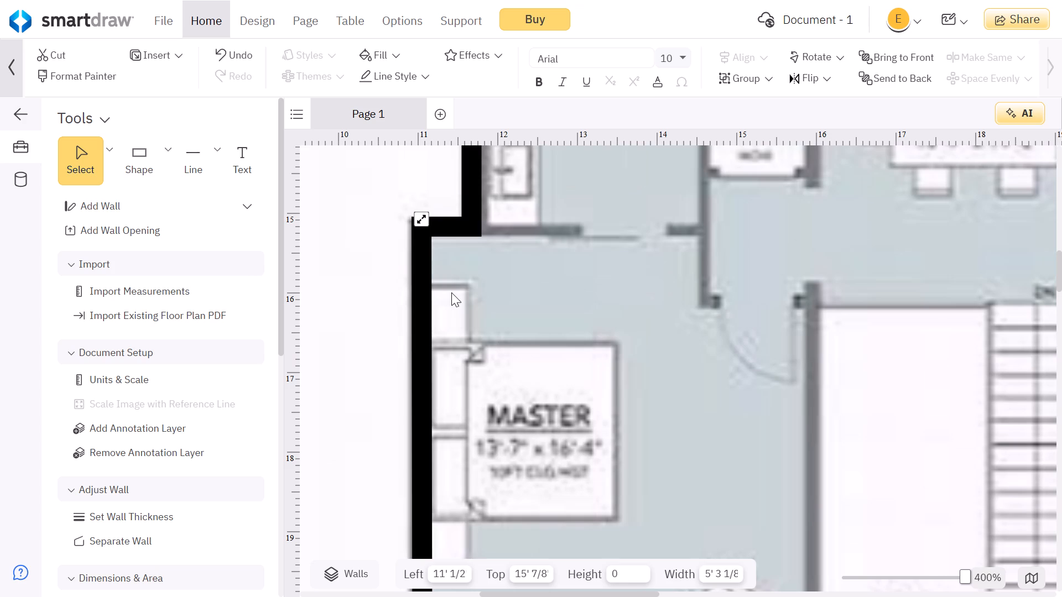
scroll(451, 290, down, 3)
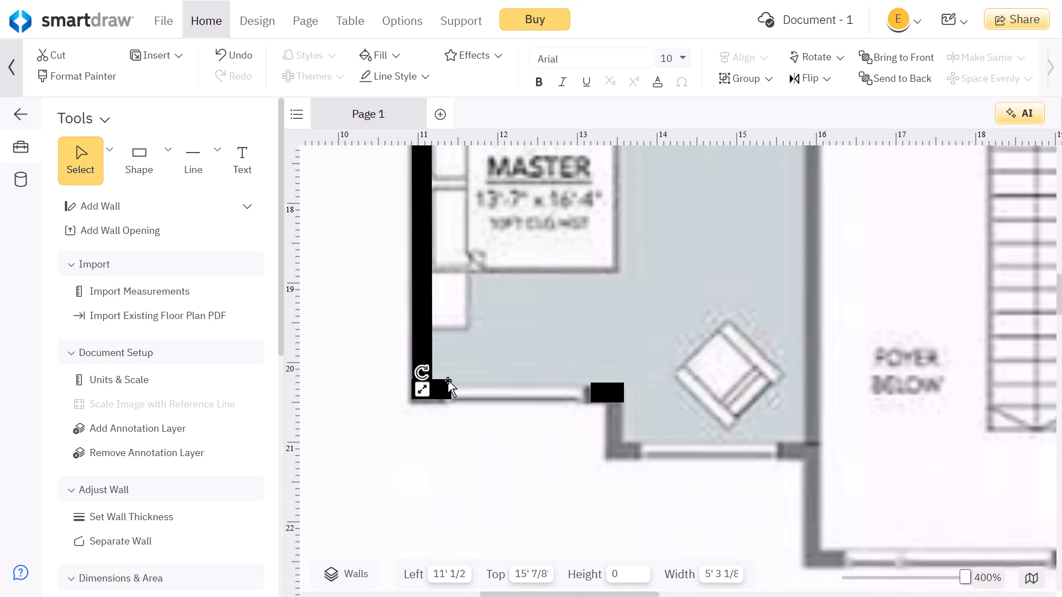
drag(439, 391, 435, 398)
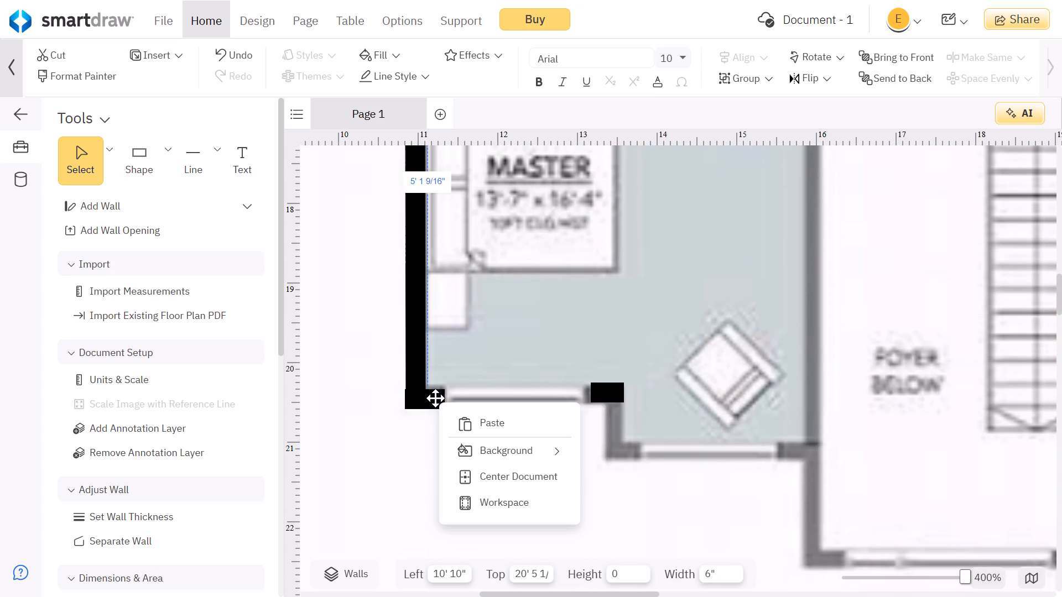
drag(435, 398, 434, 396)
click(518, 329)
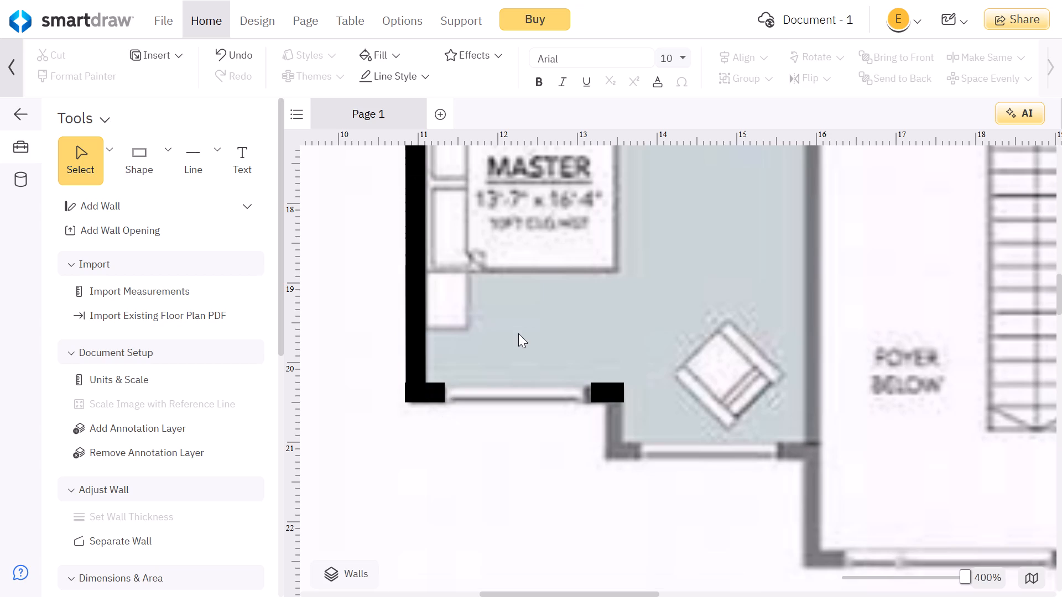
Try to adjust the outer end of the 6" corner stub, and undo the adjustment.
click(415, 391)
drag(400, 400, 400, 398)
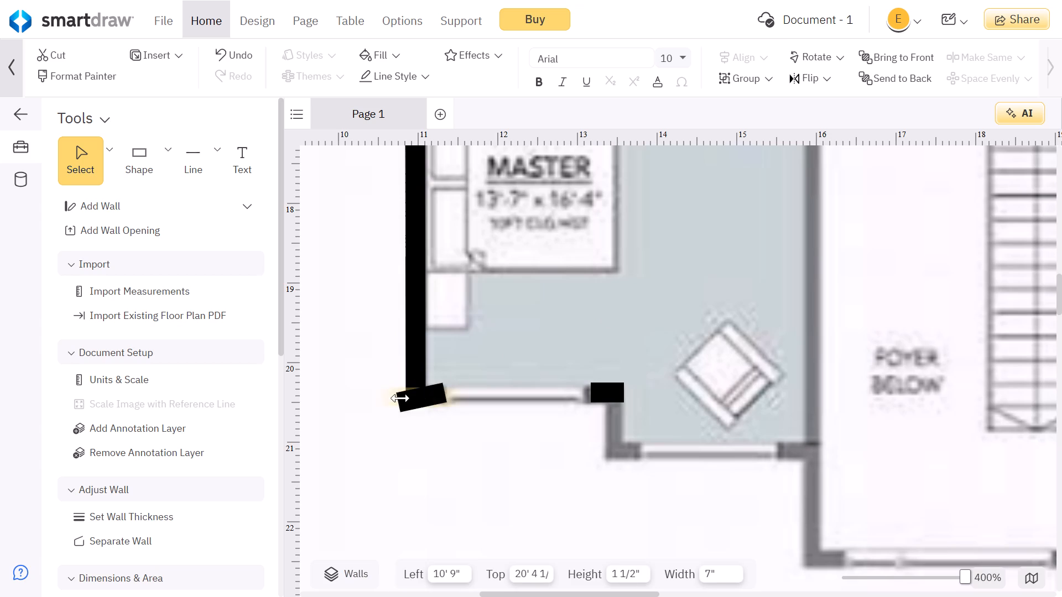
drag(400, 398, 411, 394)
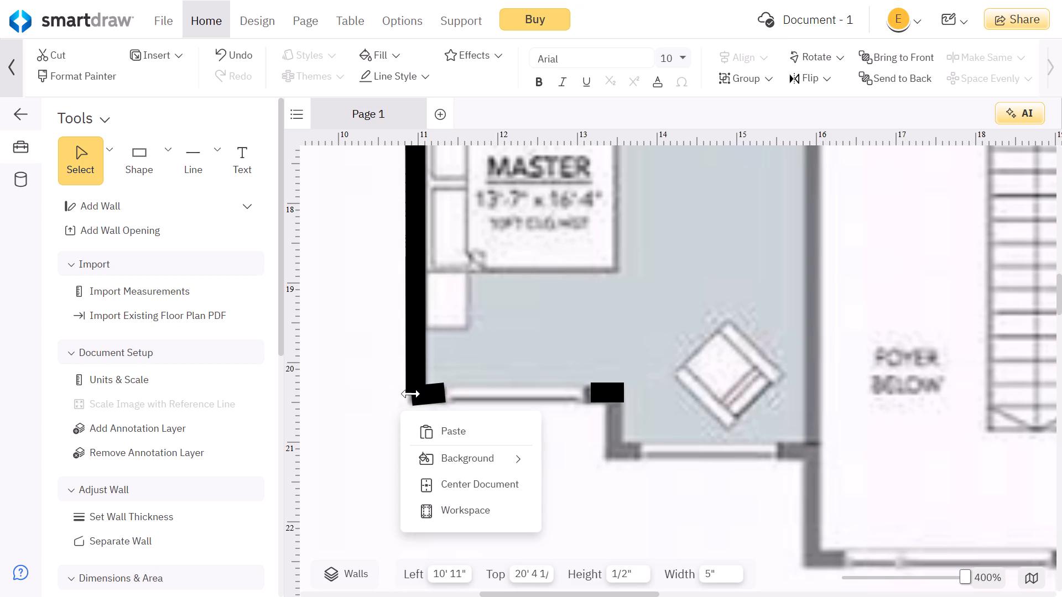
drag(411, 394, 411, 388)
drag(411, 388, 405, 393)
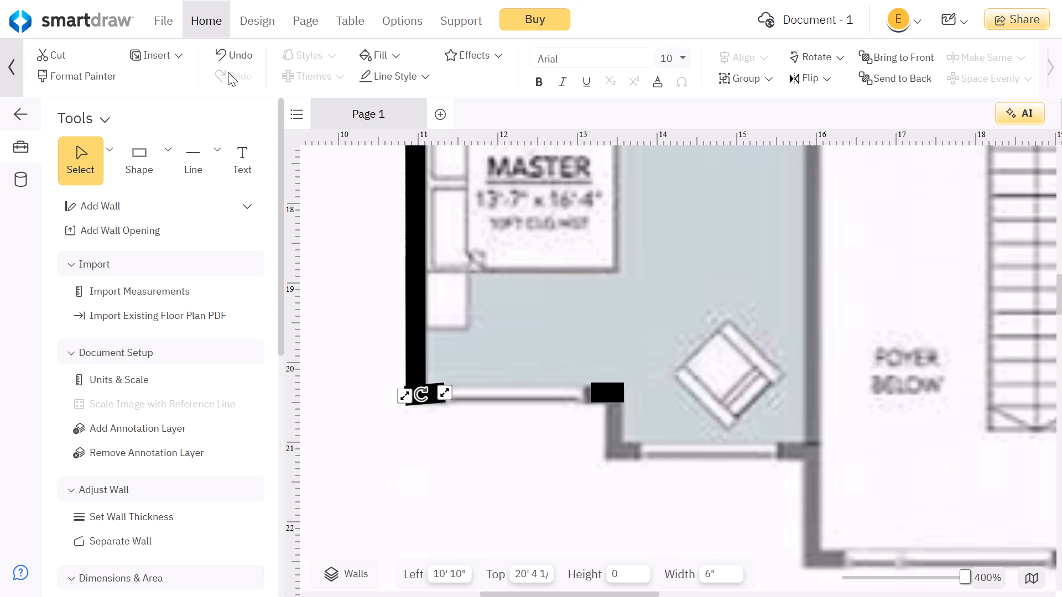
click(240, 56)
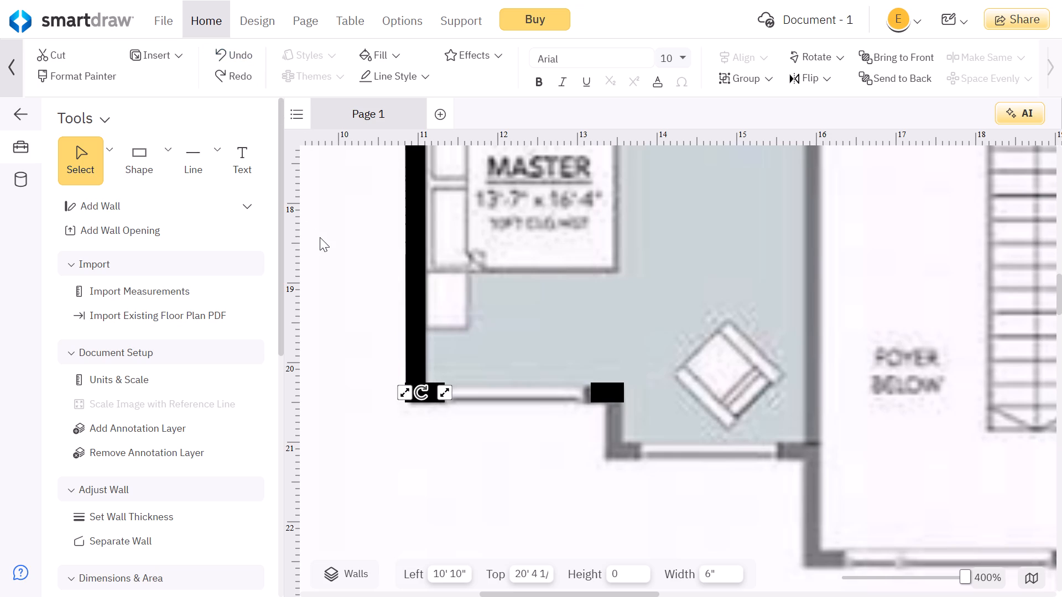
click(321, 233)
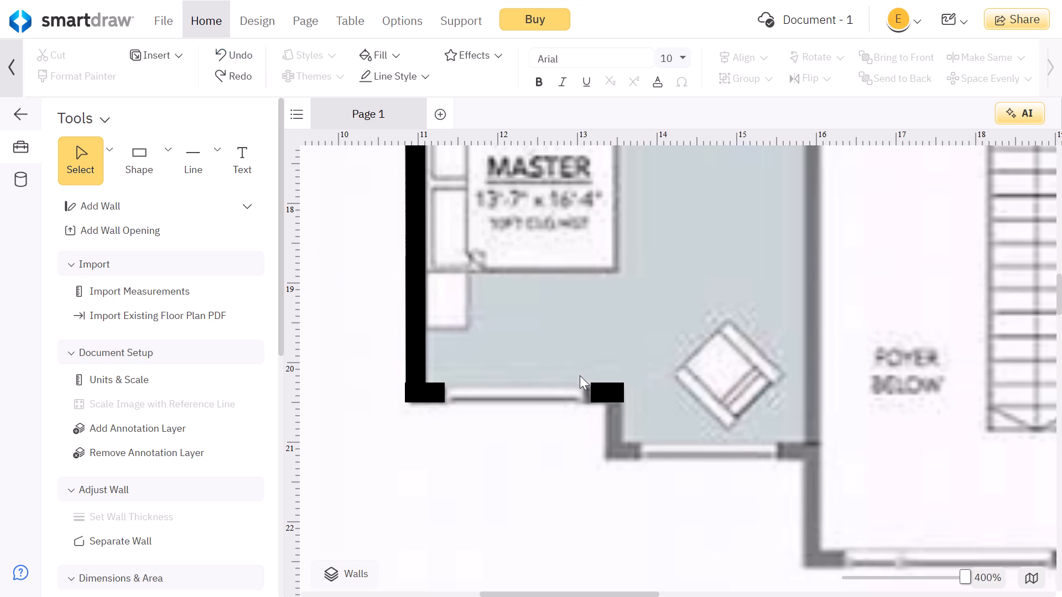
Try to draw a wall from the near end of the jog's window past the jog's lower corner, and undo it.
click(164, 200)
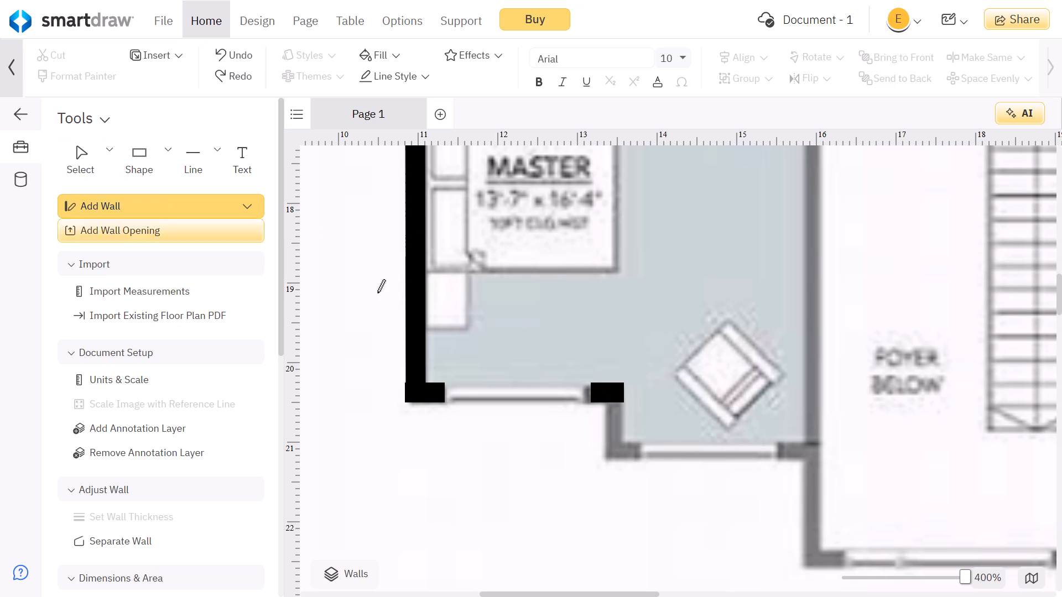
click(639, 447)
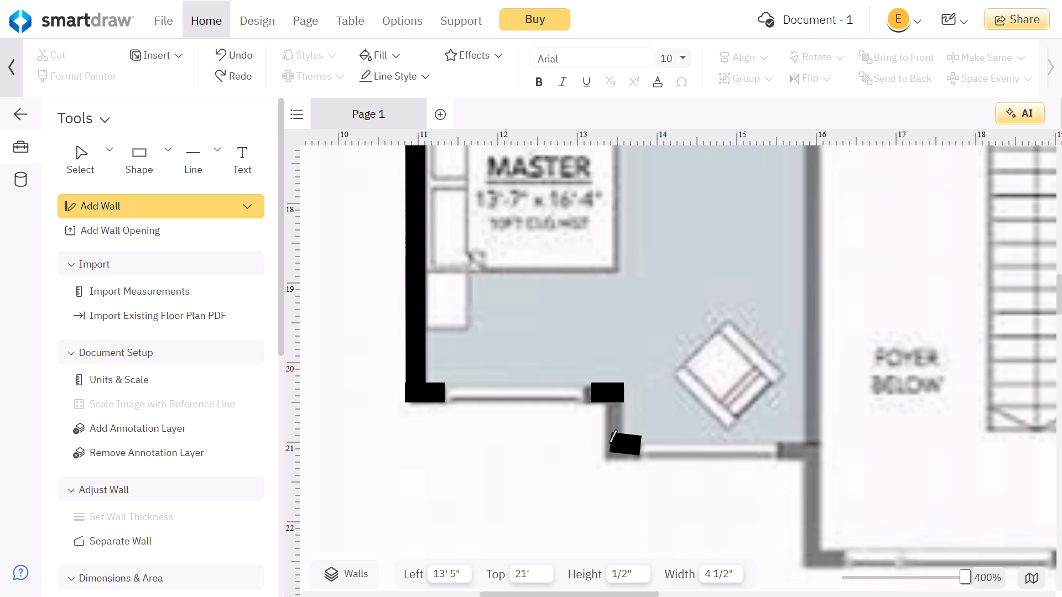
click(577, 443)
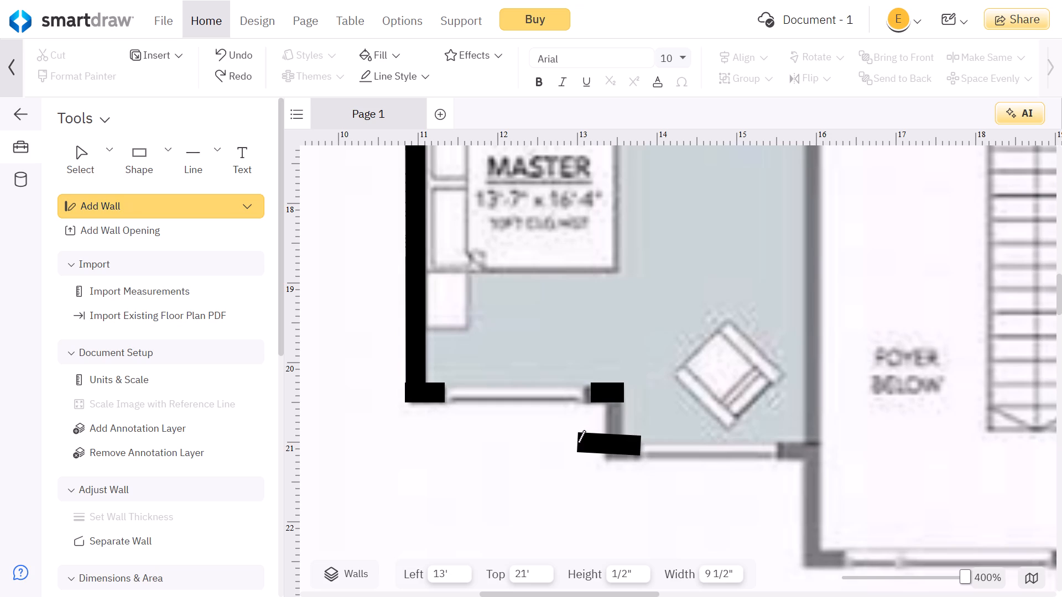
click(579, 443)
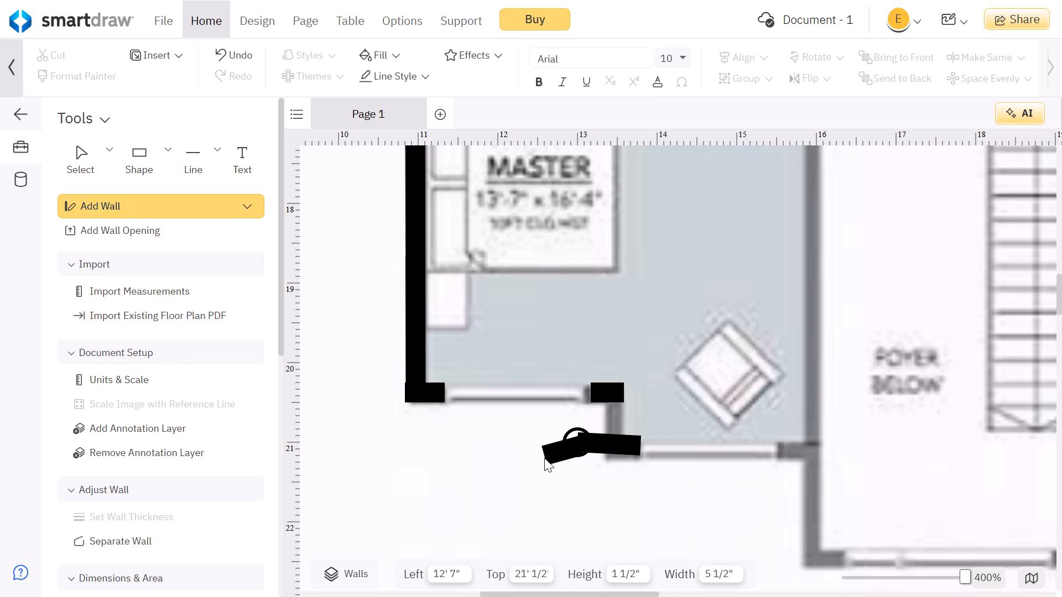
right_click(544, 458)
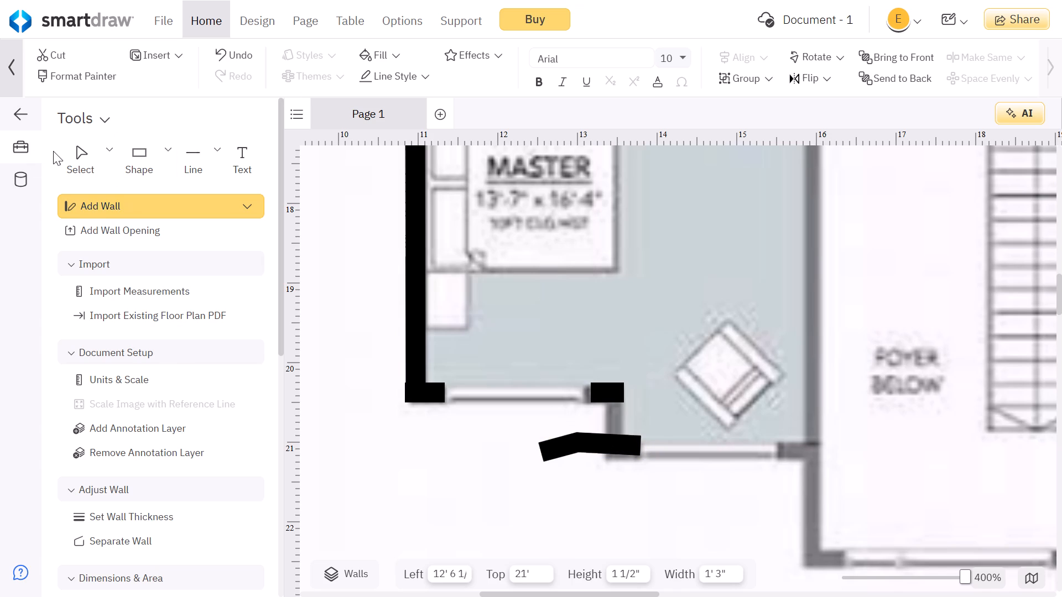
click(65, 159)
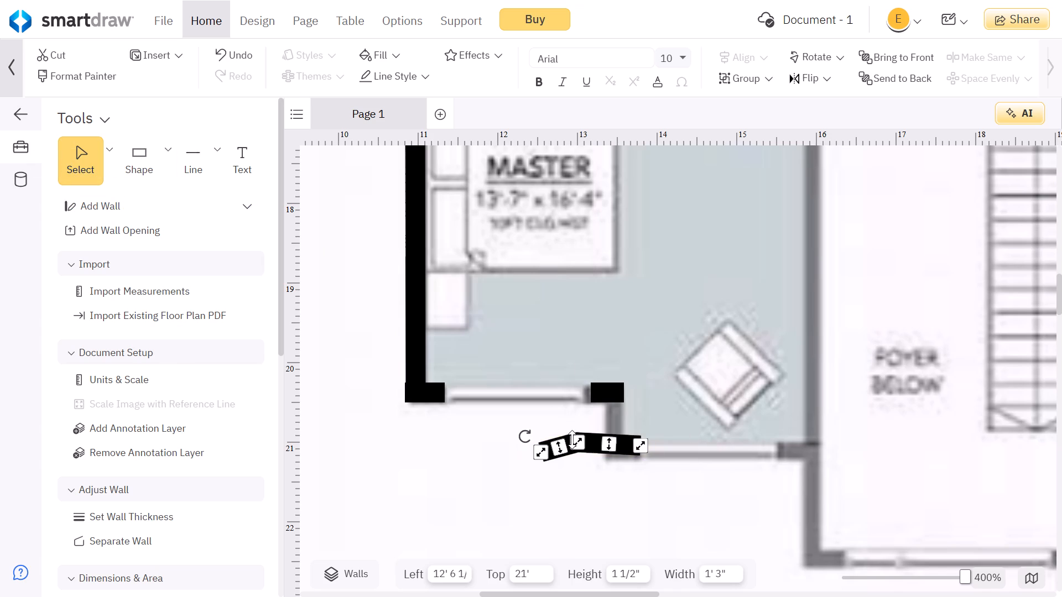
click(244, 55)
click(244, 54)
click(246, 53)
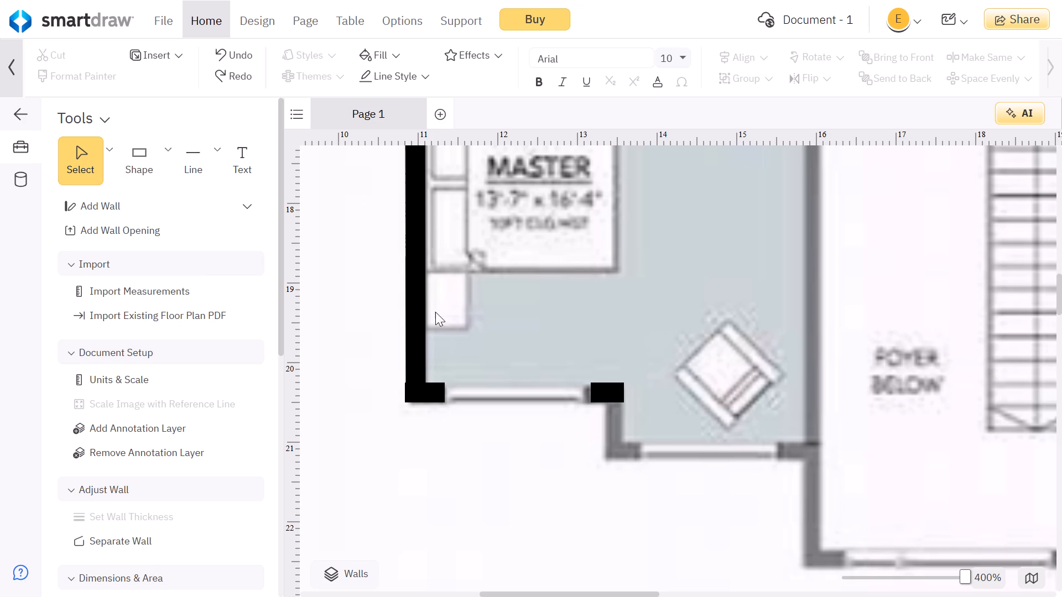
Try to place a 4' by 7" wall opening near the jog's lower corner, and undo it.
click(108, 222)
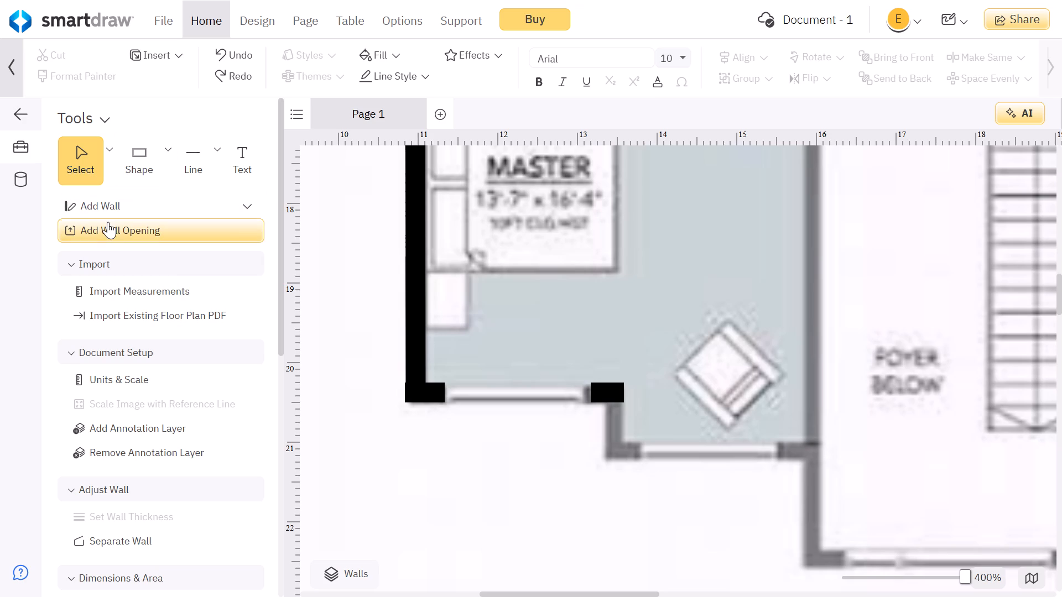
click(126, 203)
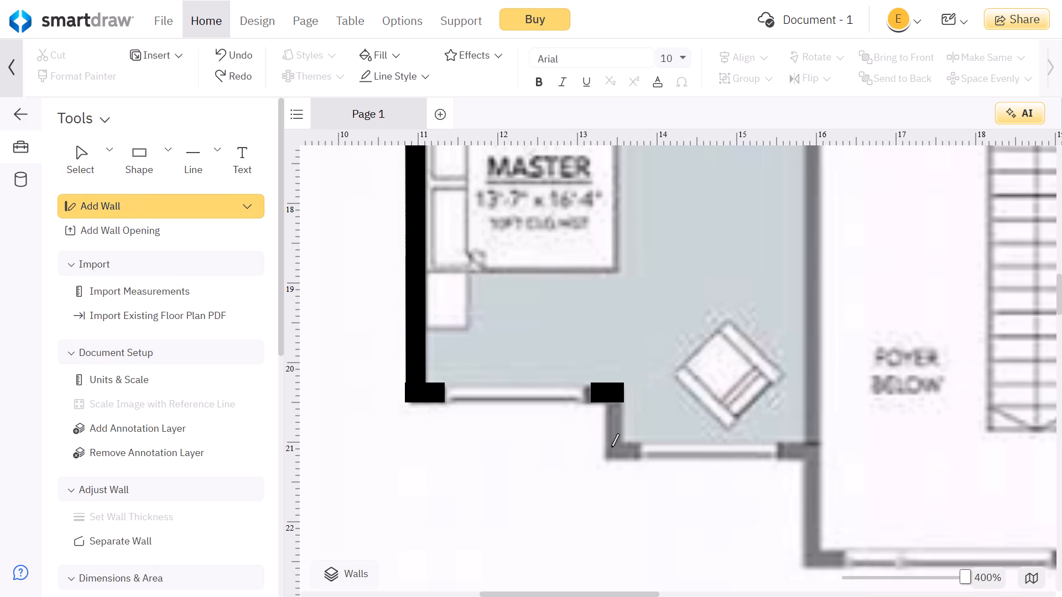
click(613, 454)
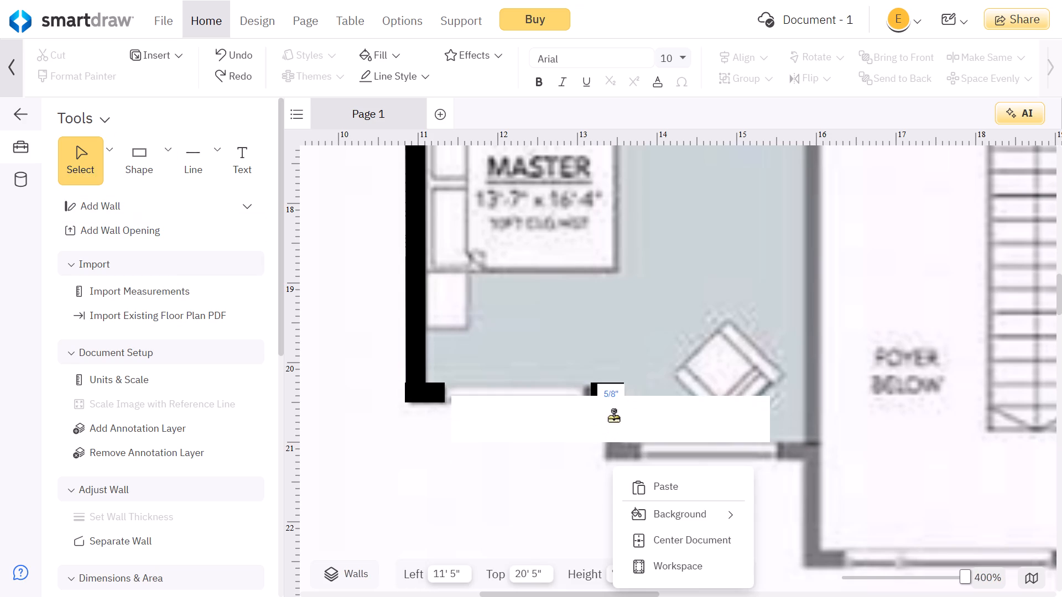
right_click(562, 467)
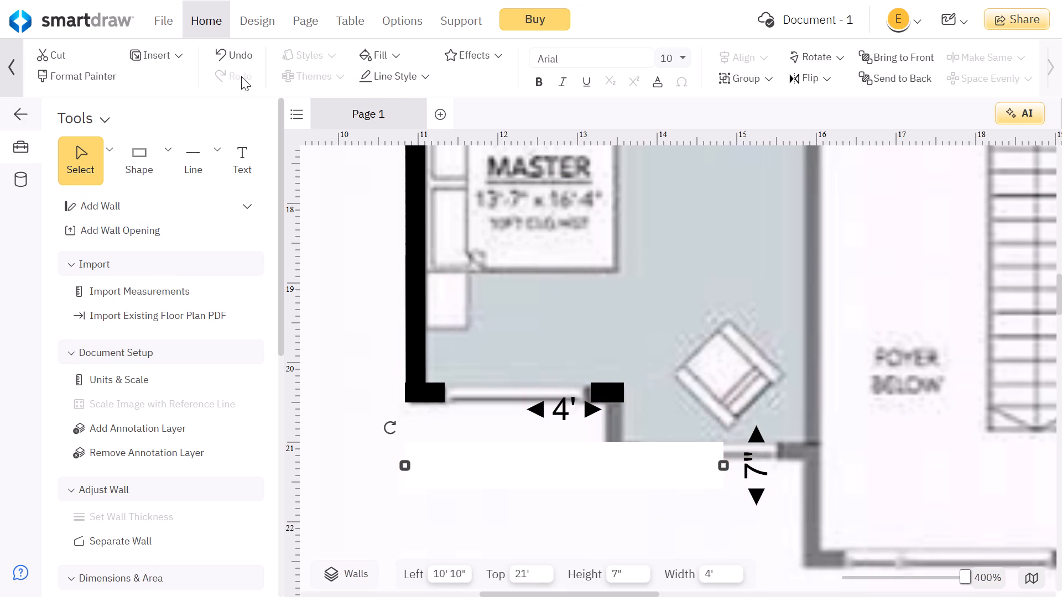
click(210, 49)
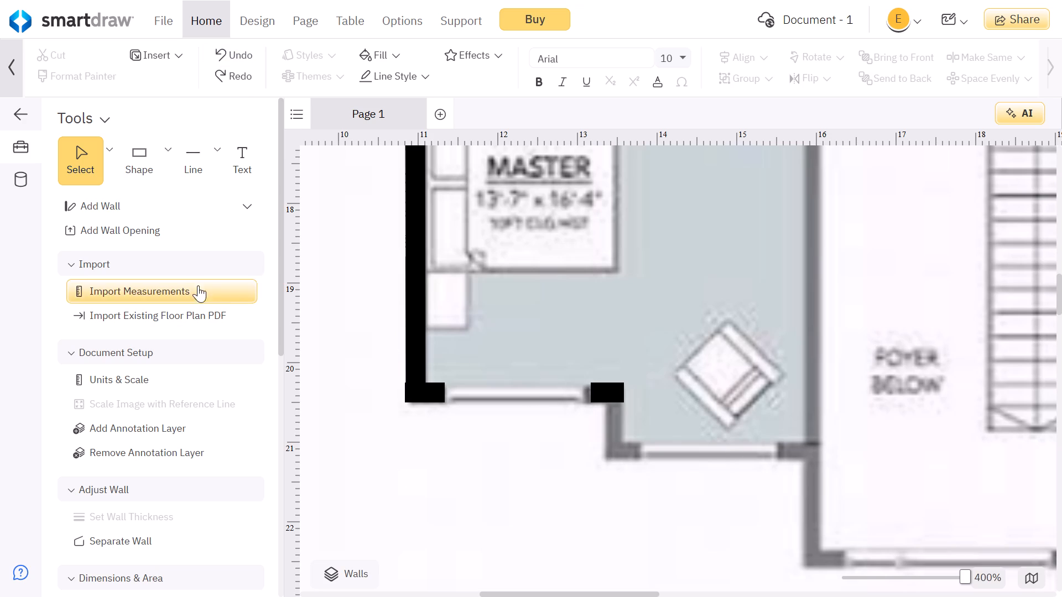
Activate Add Wall and try to start the jog's side wall from the outer end of the segment beside the window.
click(119, 199)
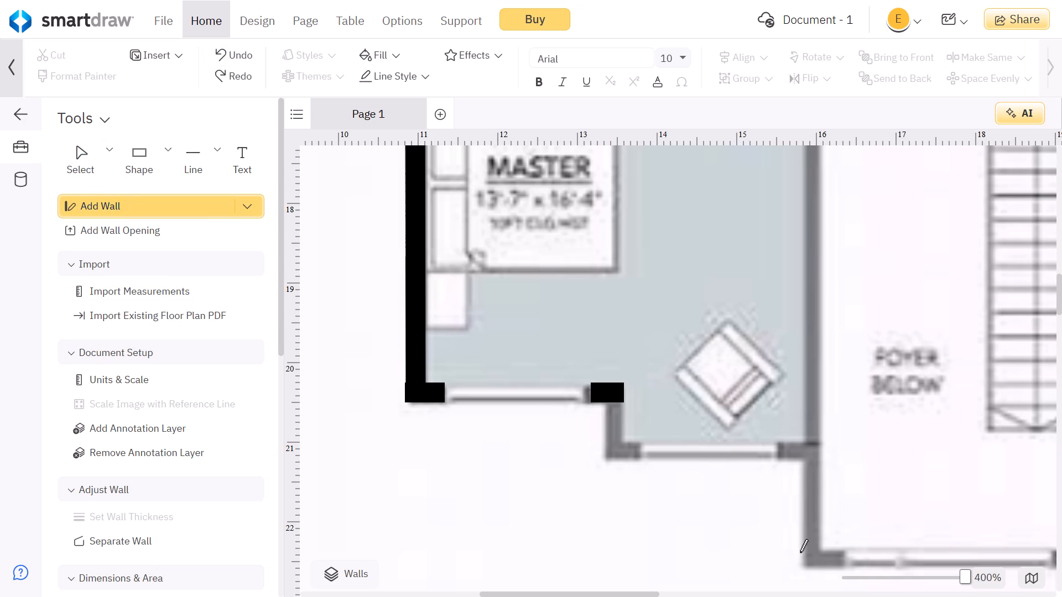
click(616, 394)
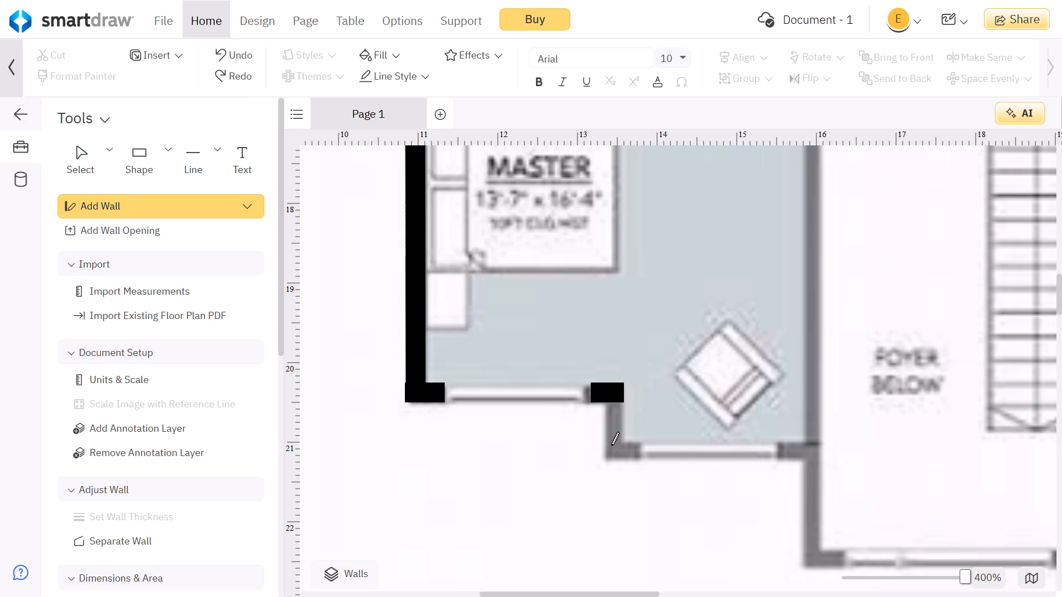
Switch to the FreeCAD 1.1.4 Setup window to check the installation progress, and return to the floor plan in full screen.
click(534, 64)
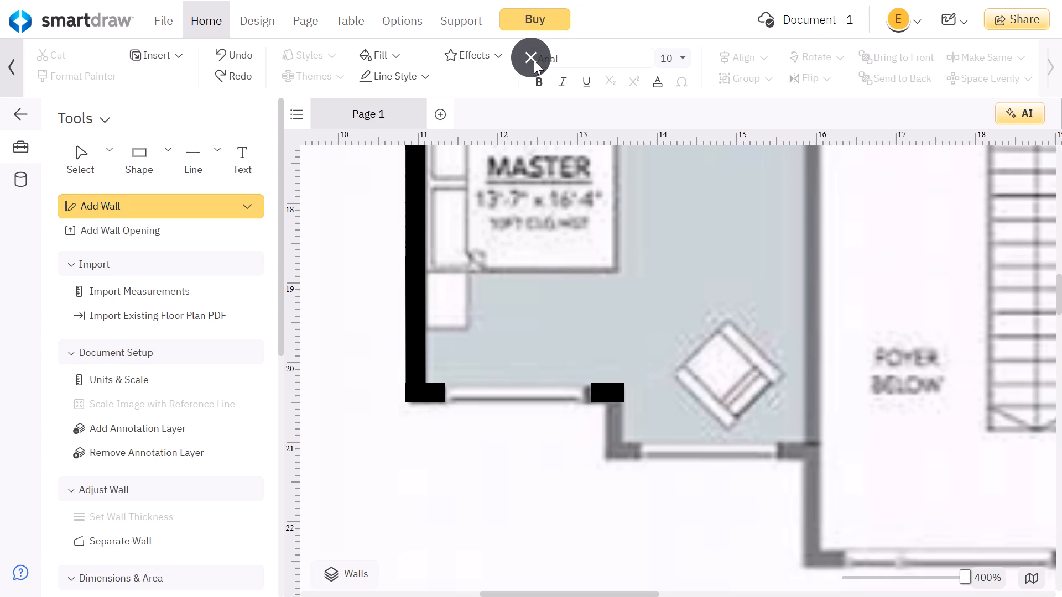
click(767, 585)
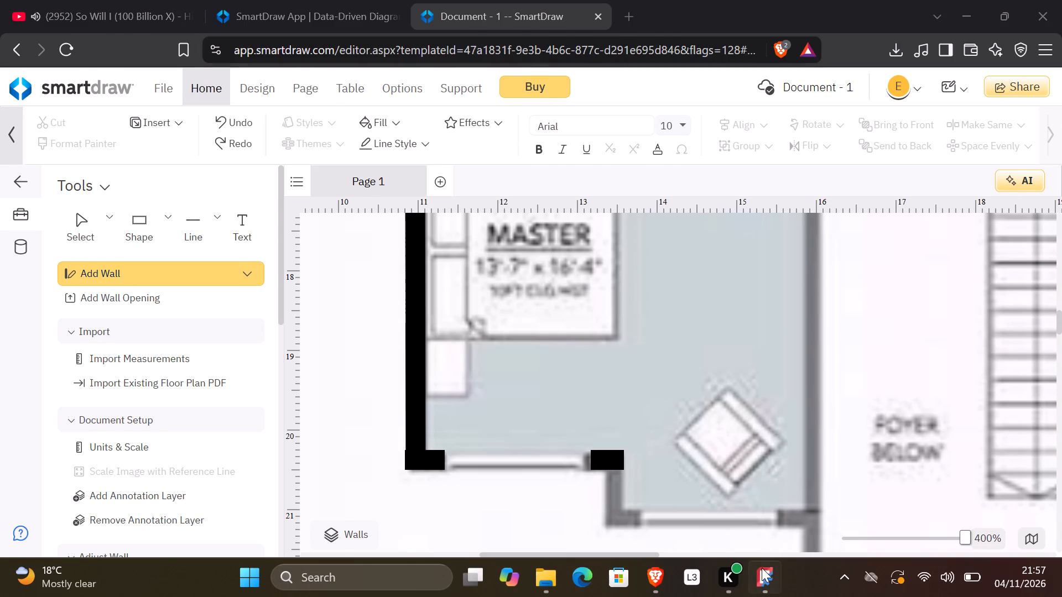
click(759, 583)
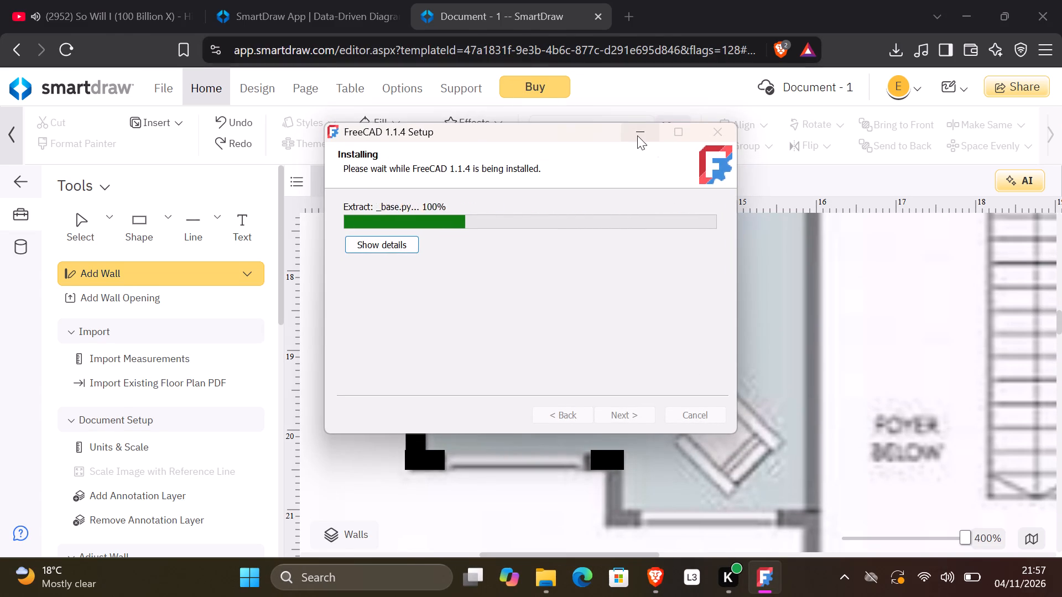
click(1044, 50)
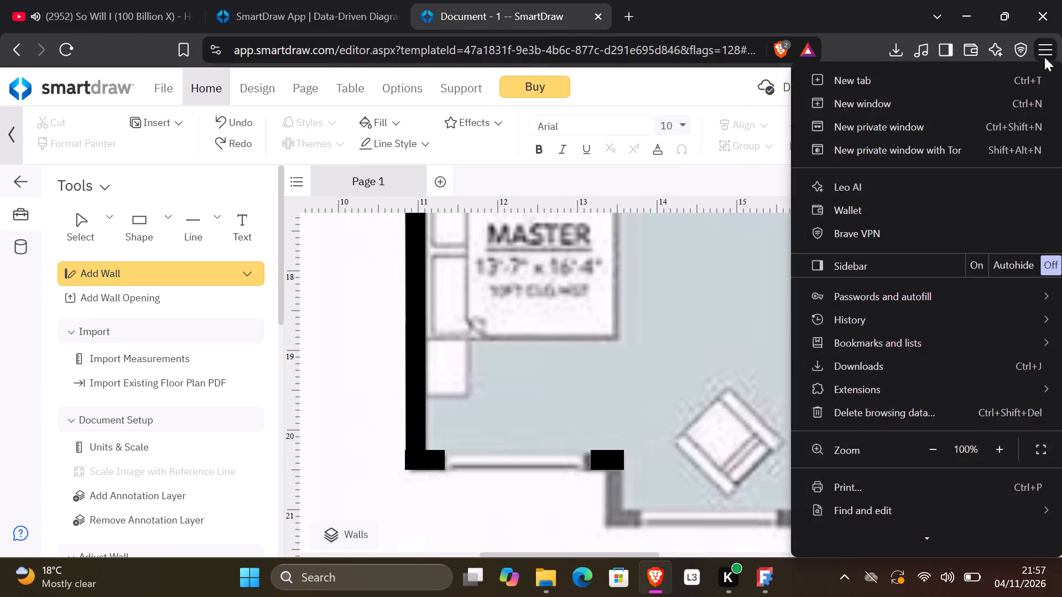
click(1050, 347)
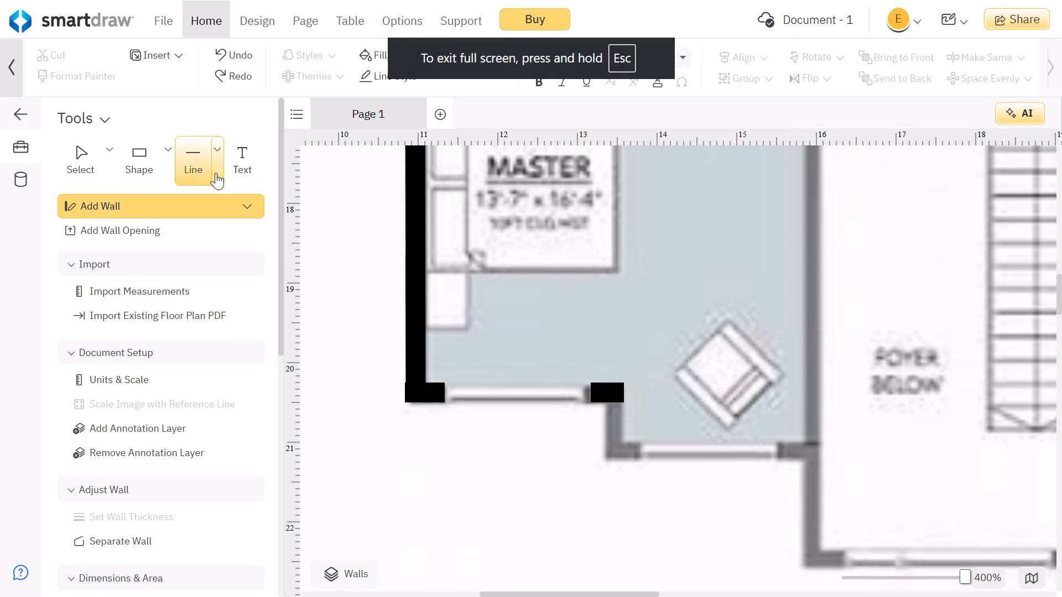
Trace the jog's side wall about 9" long and the short return from its lower corner to the near end of the window.
click(612, 455)
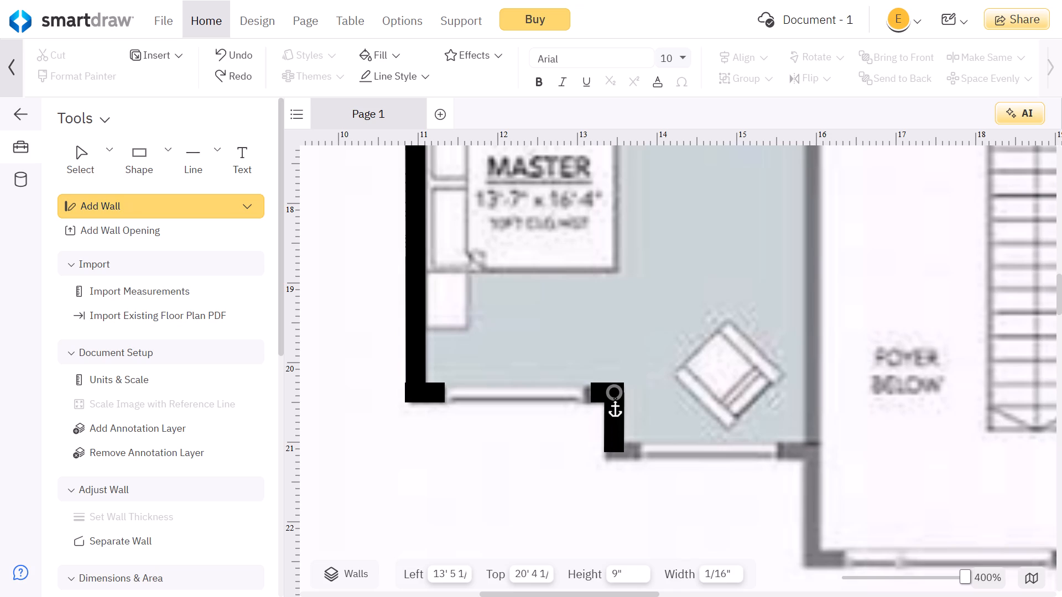
click(615, 389)
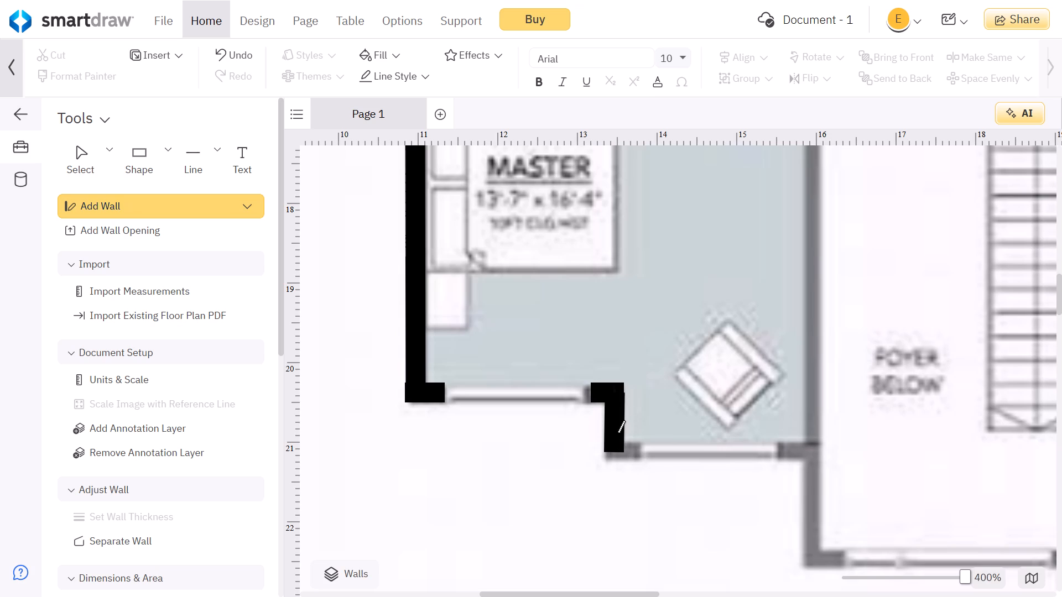
click(613, 450)
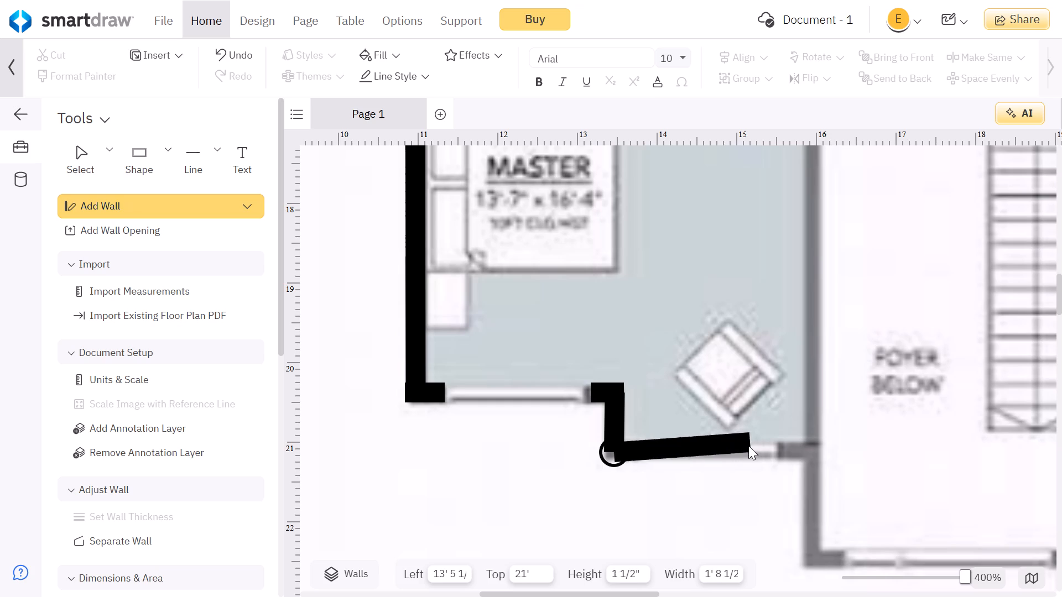
click(639, 451)
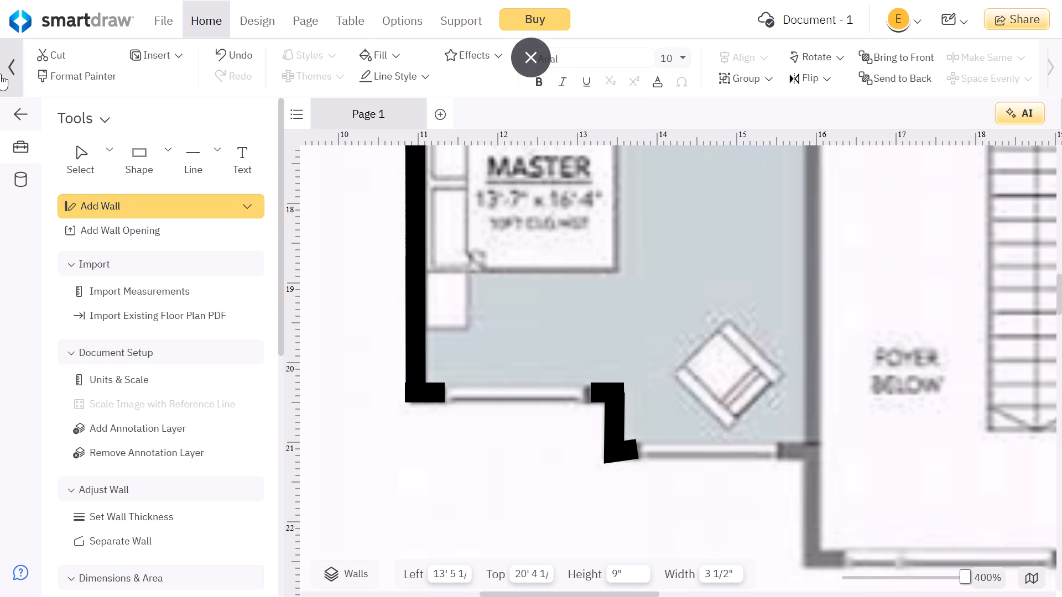
Open the My Documents page and bring up the available actions for the floor q document.
click(15, 61)
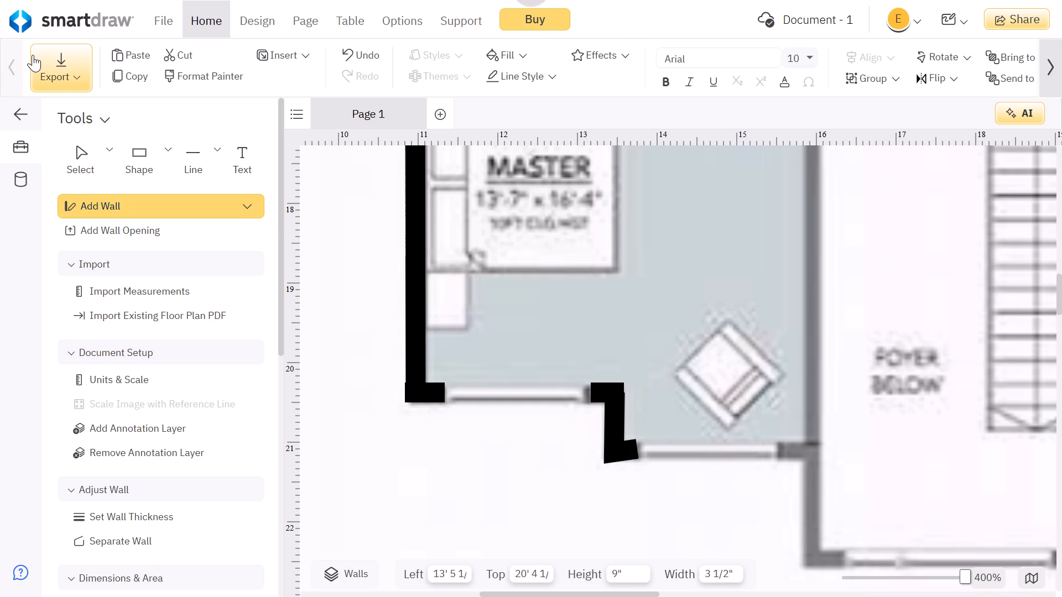
click(159, 12)
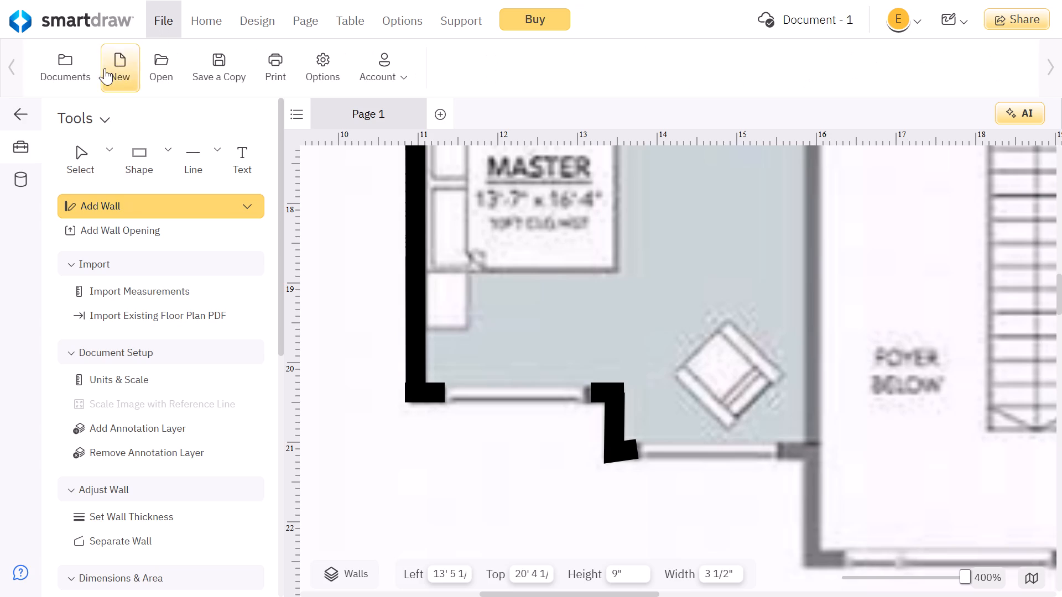
click(78, 71)
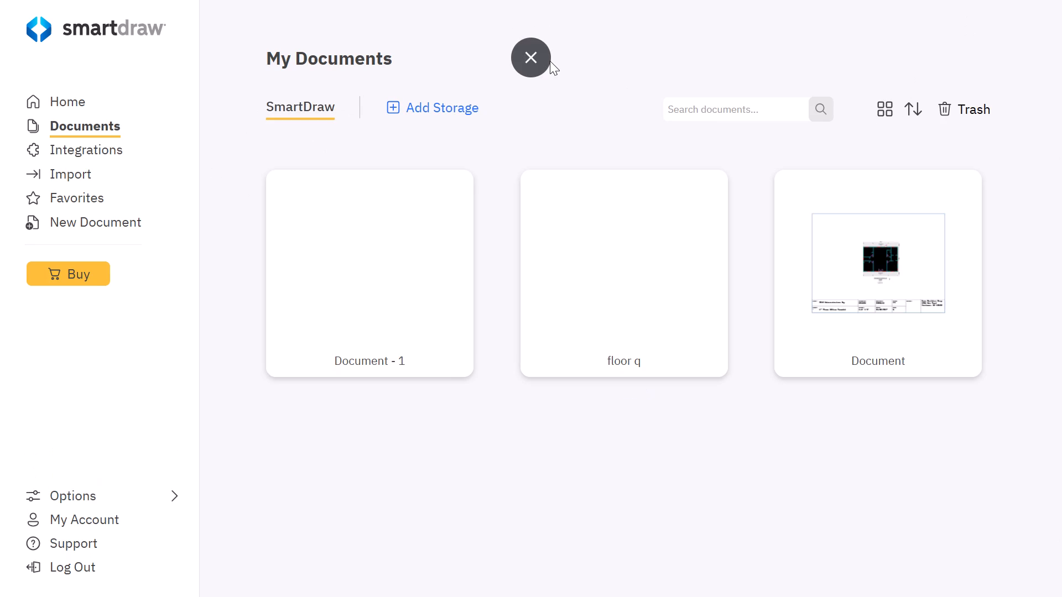
click(550, 57)
click(530, 65)
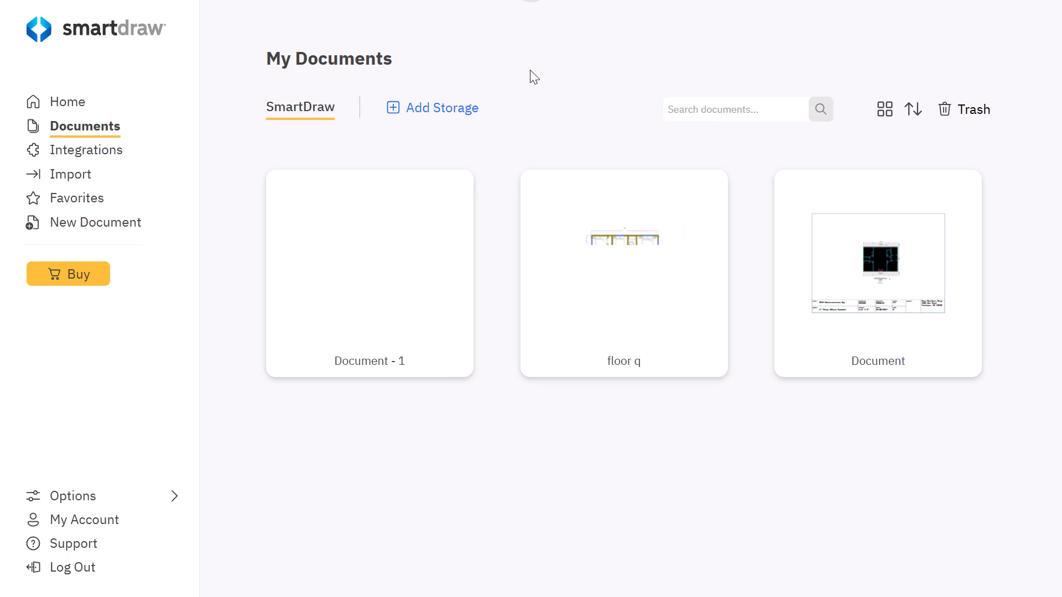
right_click(590, 307)
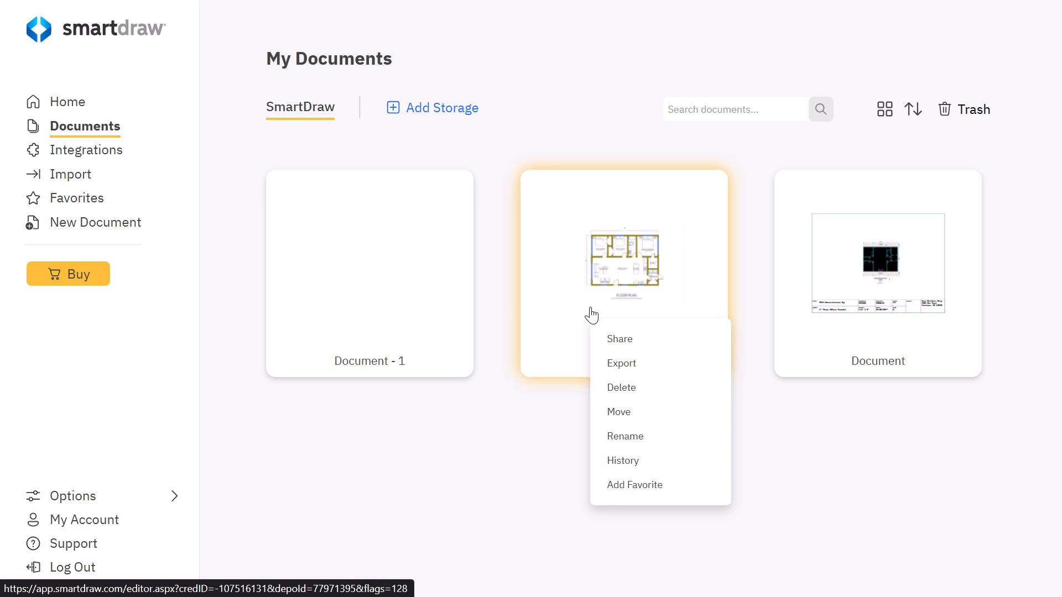
click(517, 62)
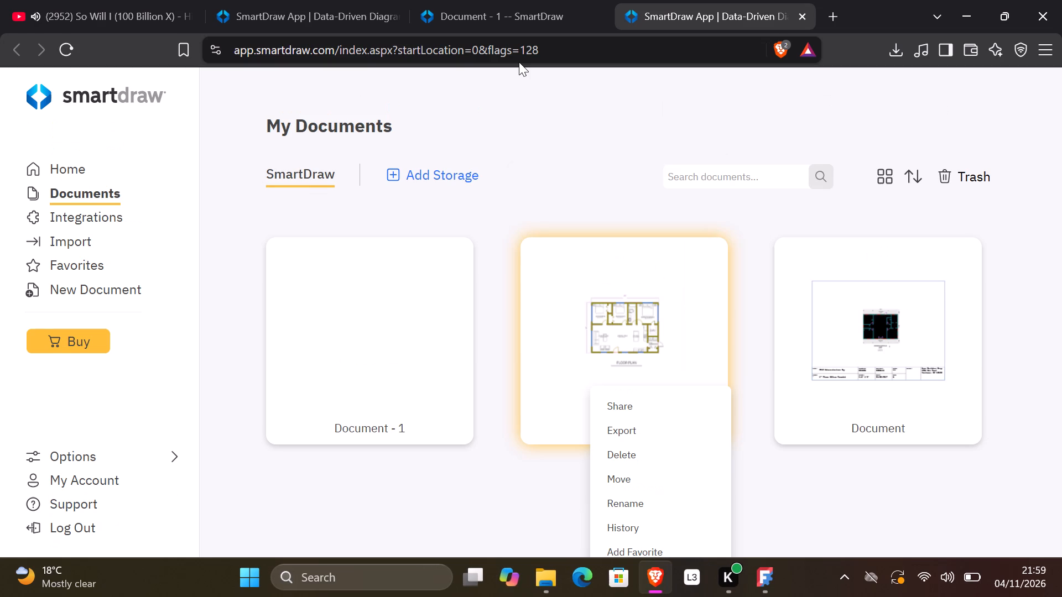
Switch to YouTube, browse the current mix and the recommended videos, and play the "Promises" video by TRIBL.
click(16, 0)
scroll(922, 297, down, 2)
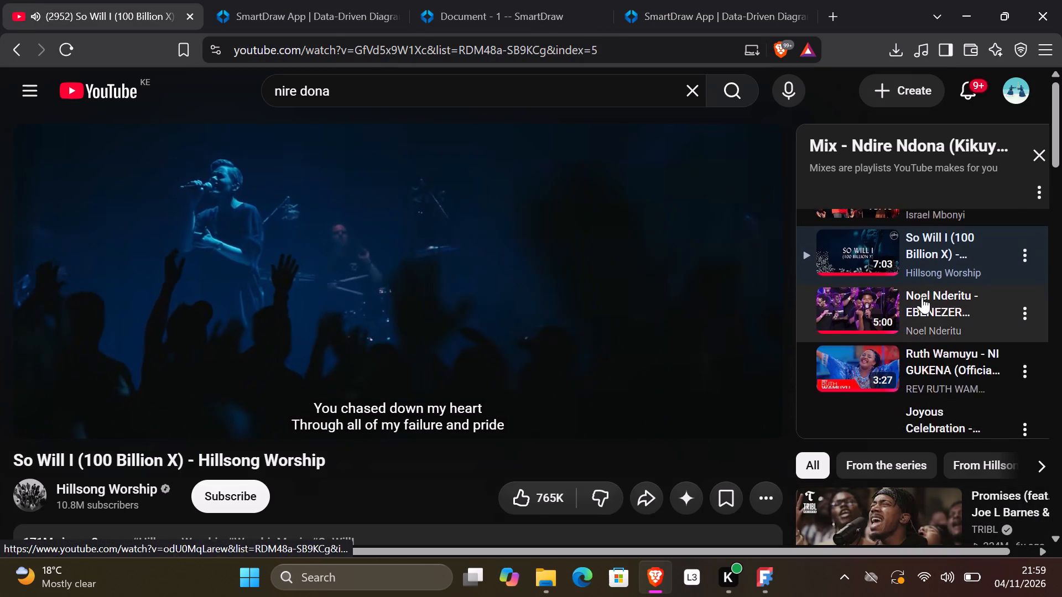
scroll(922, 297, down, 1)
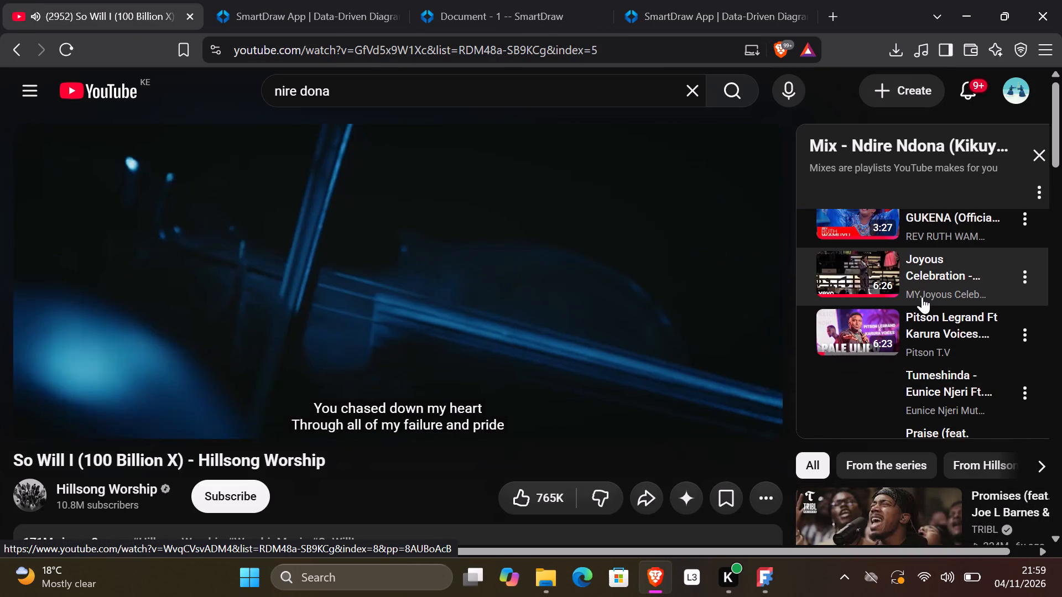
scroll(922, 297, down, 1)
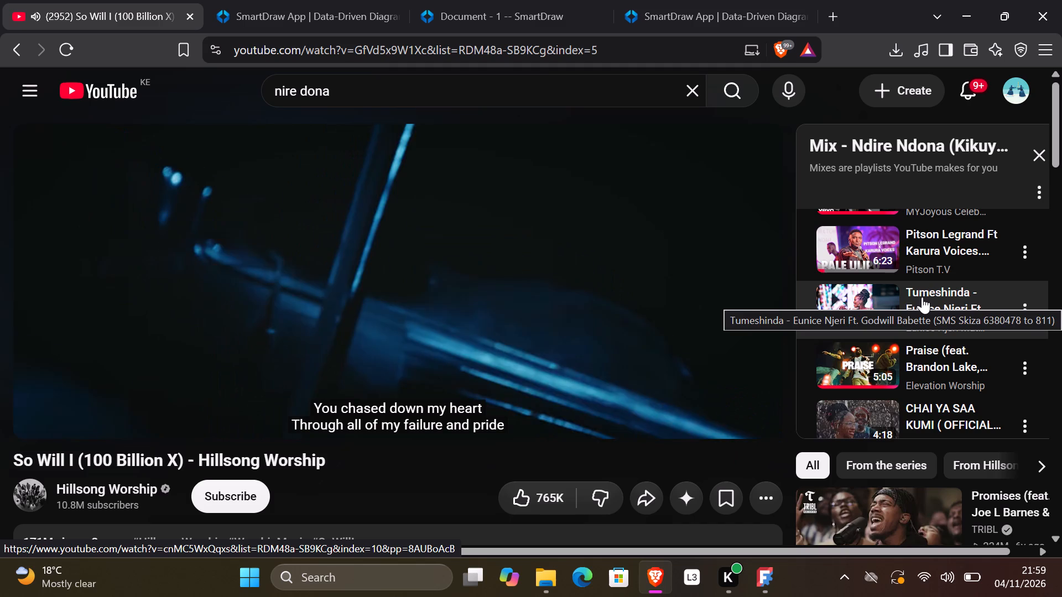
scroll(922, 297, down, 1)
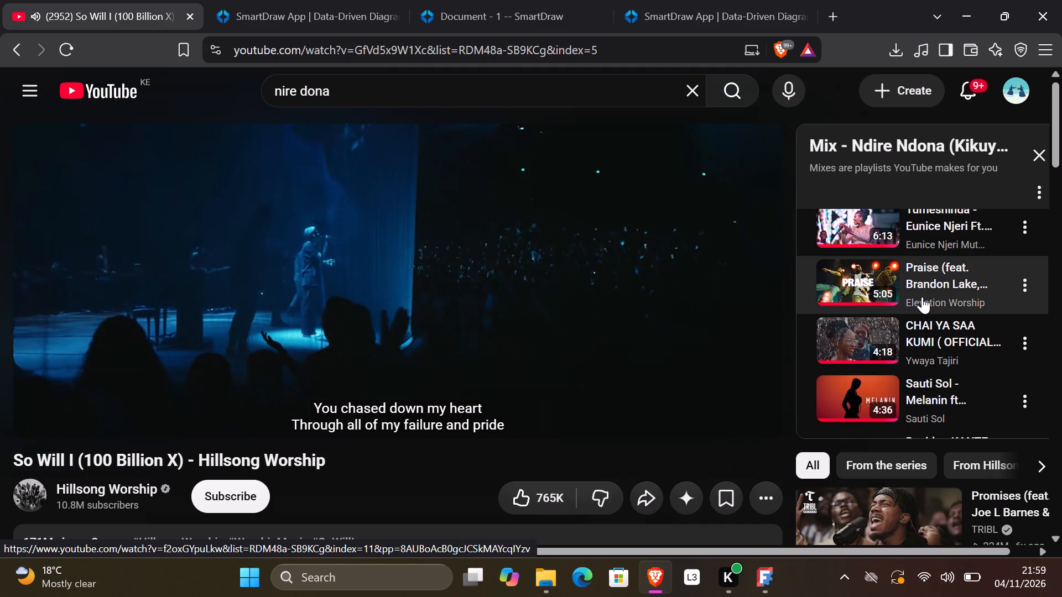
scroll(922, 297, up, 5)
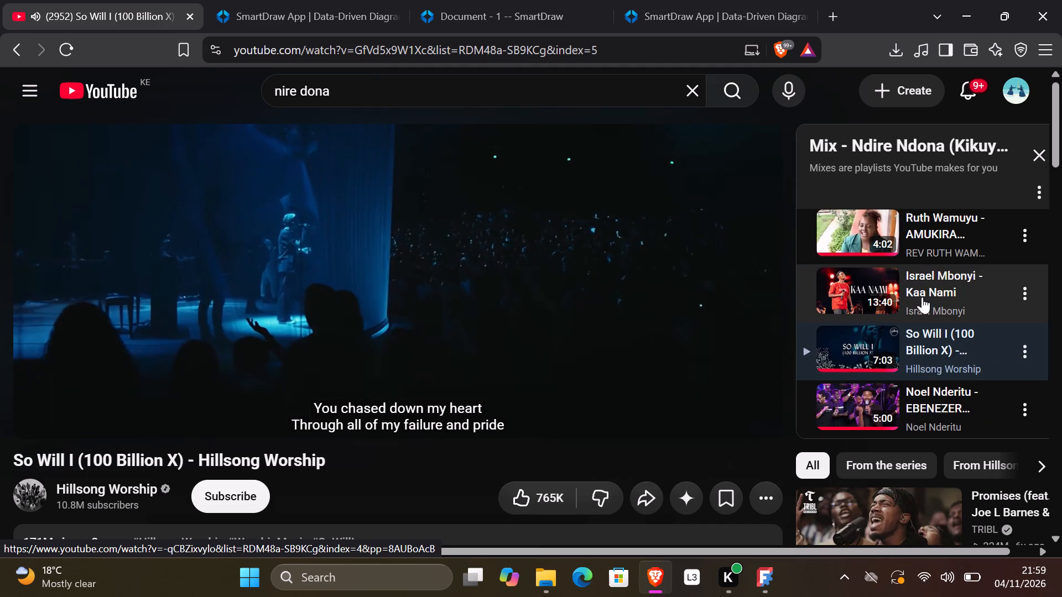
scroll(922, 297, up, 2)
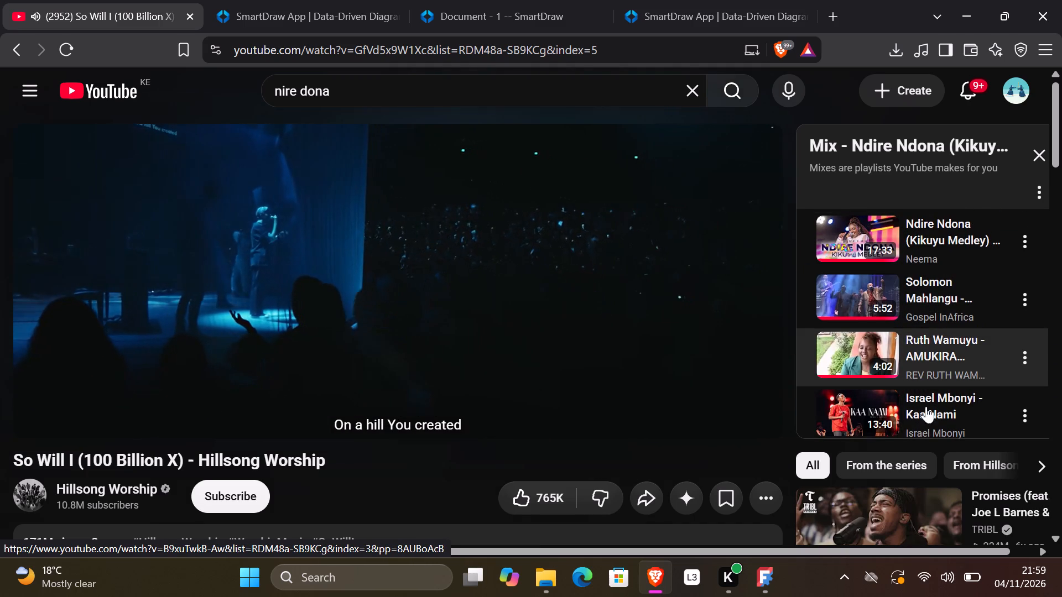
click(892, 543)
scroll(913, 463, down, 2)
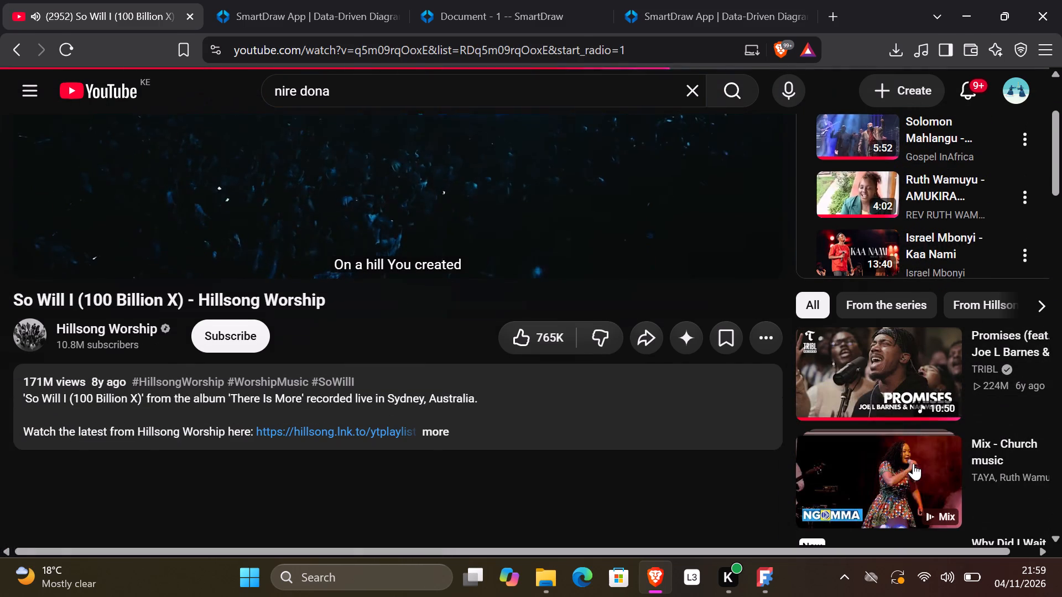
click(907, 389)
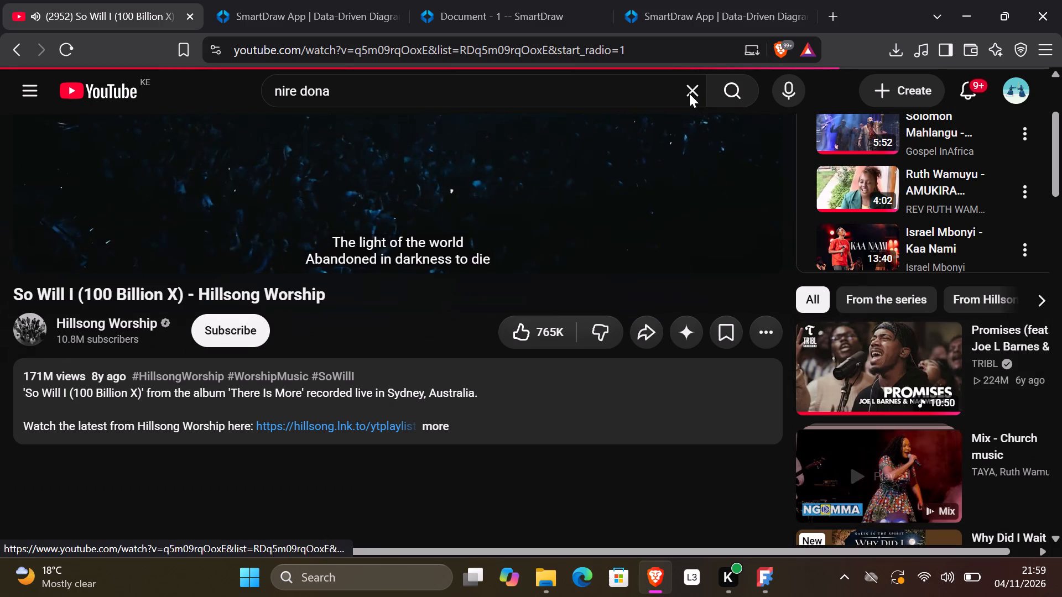
Switch back to the Document - 1 floor plan in SmartDraw and close its browser tab.
click(551, 0)
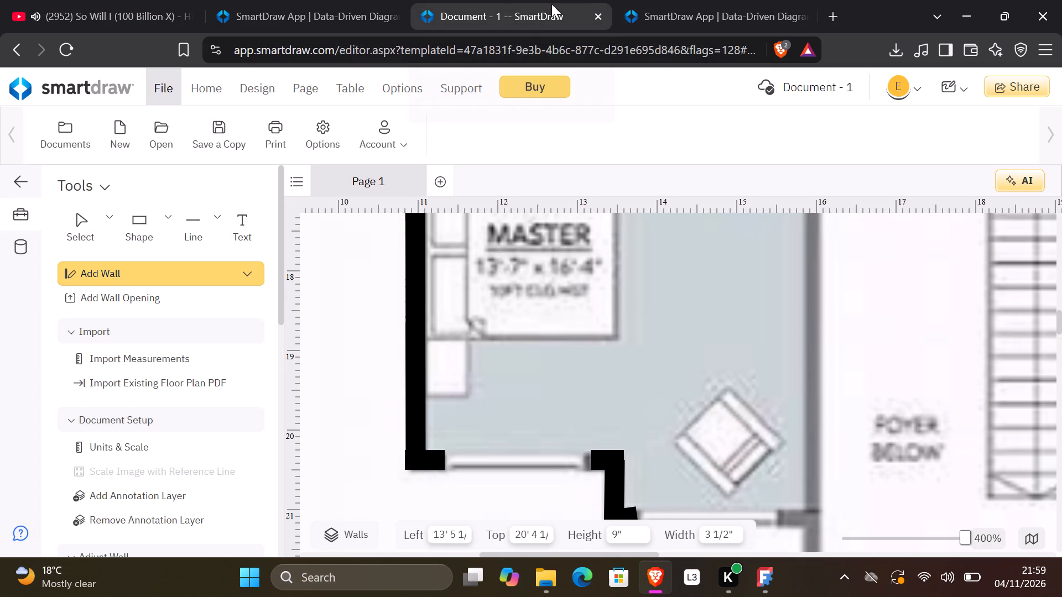
click(601, 20)
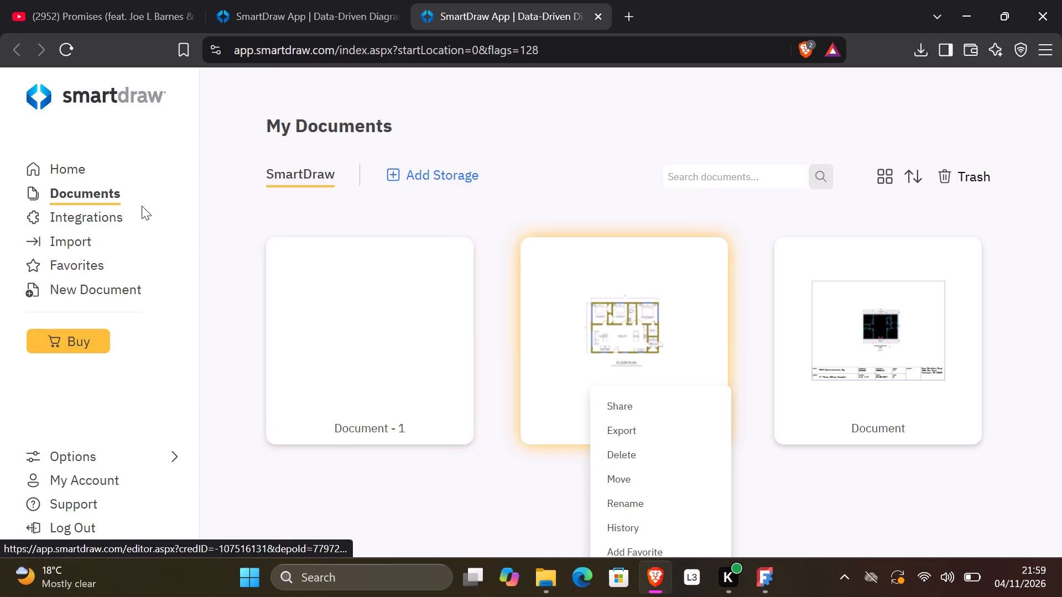
Create a new blank 1in = 4ft scaled drawing from the CAD & Drafting templates.
click(93, 282)
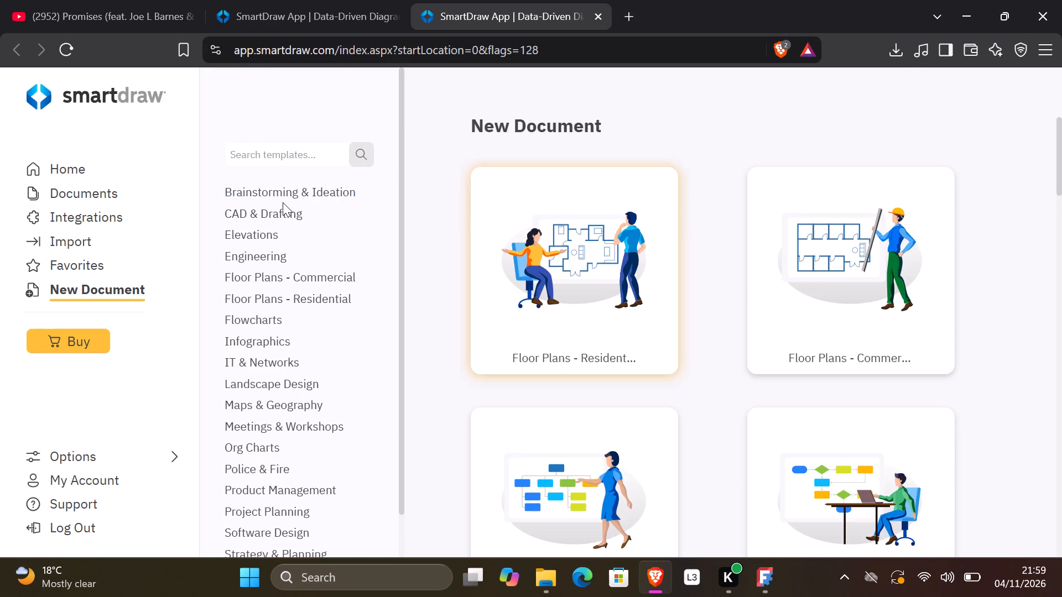
click(270, 219)
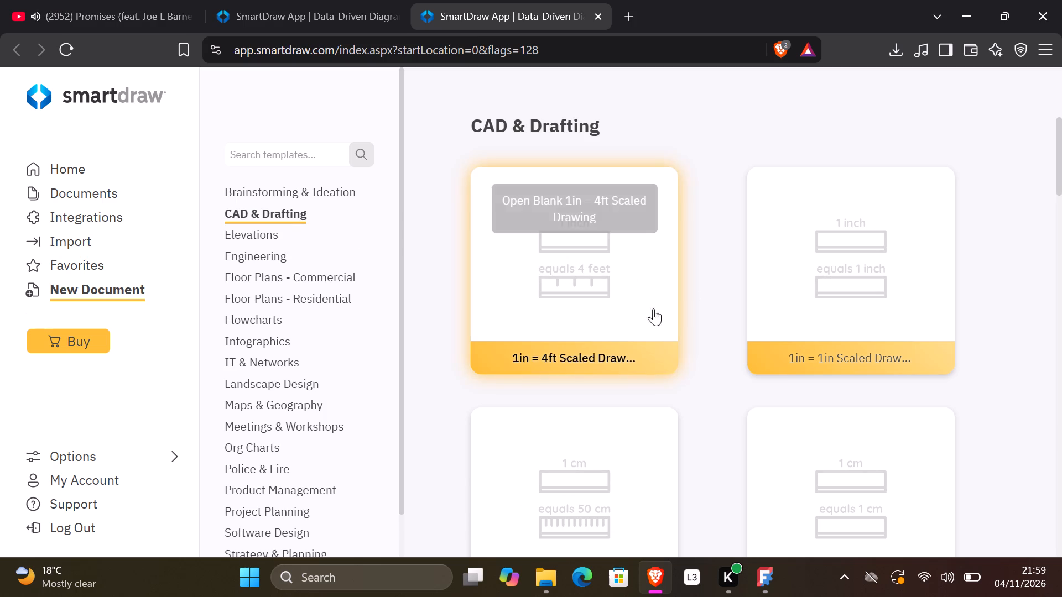
click(611, 312)
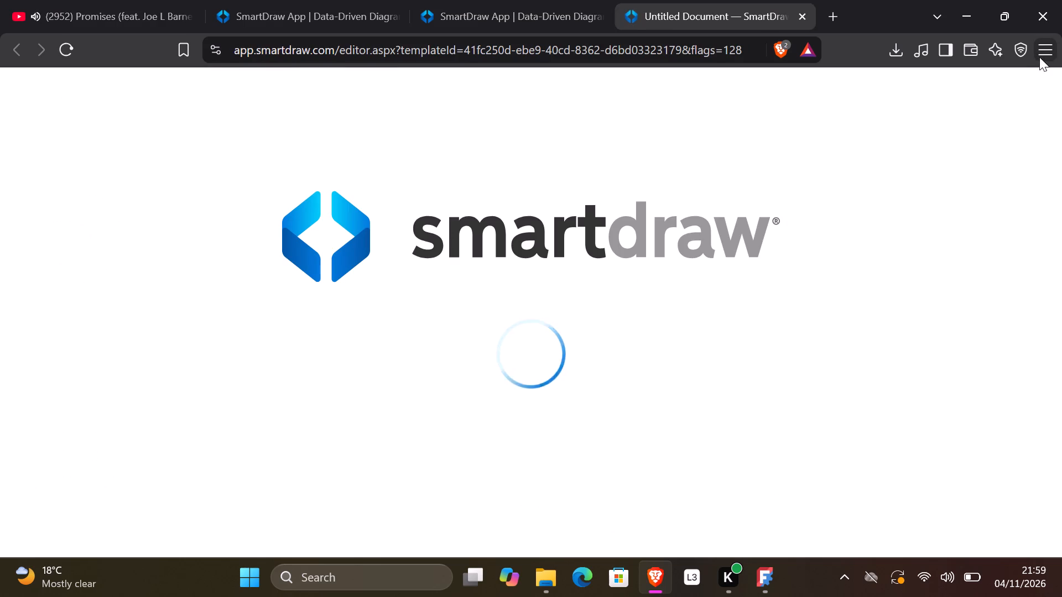
Show the new drawing in full-screen mode.
click(1039, 57)
click(1045, 449)
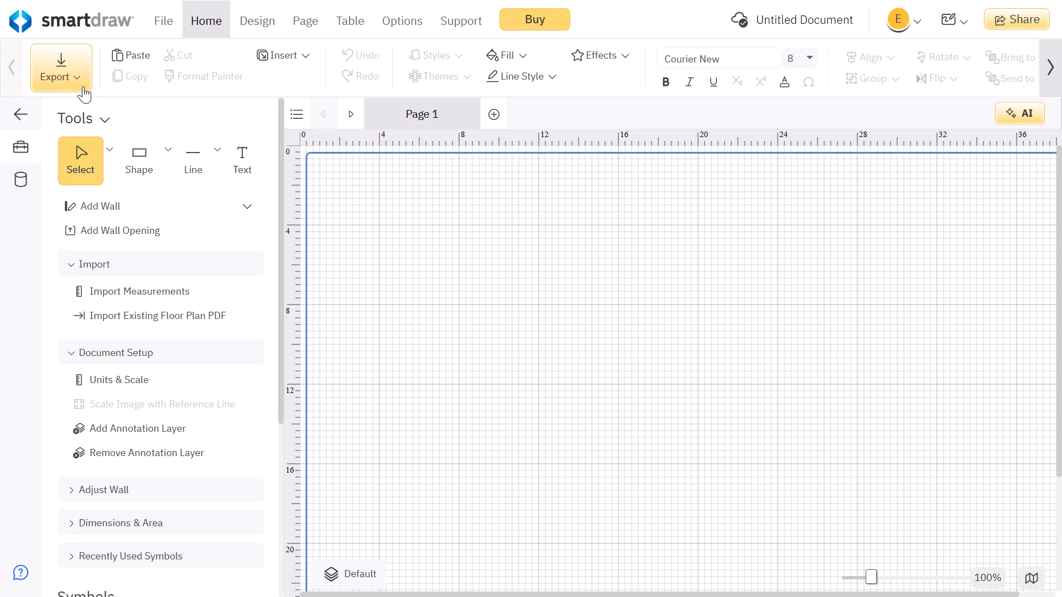
Import the house-floor-plan PDF from Downloads into the new drawing as a background image.
click(169, 320)
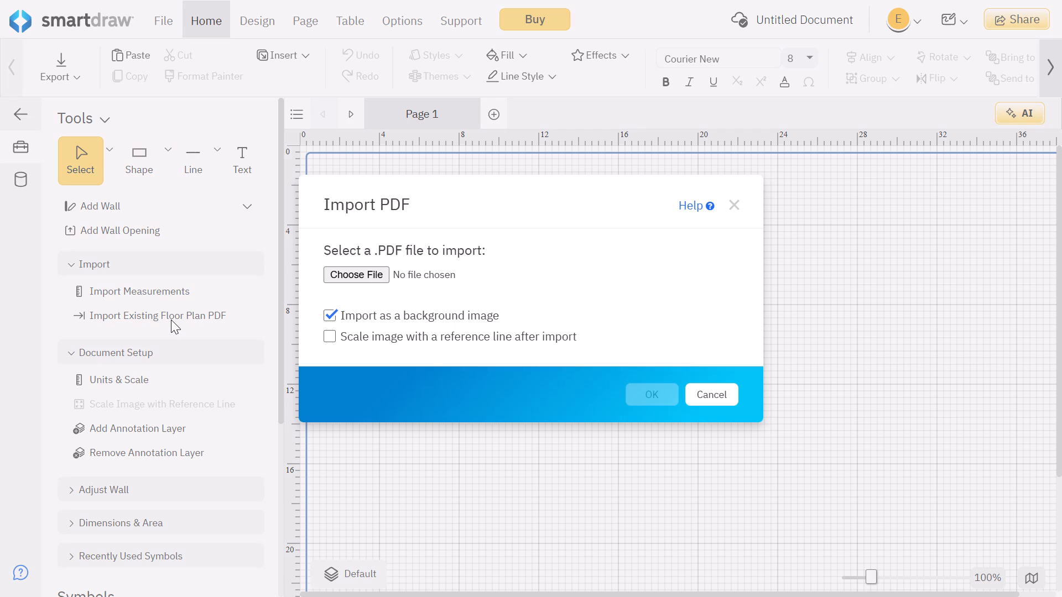
click(388, 273)
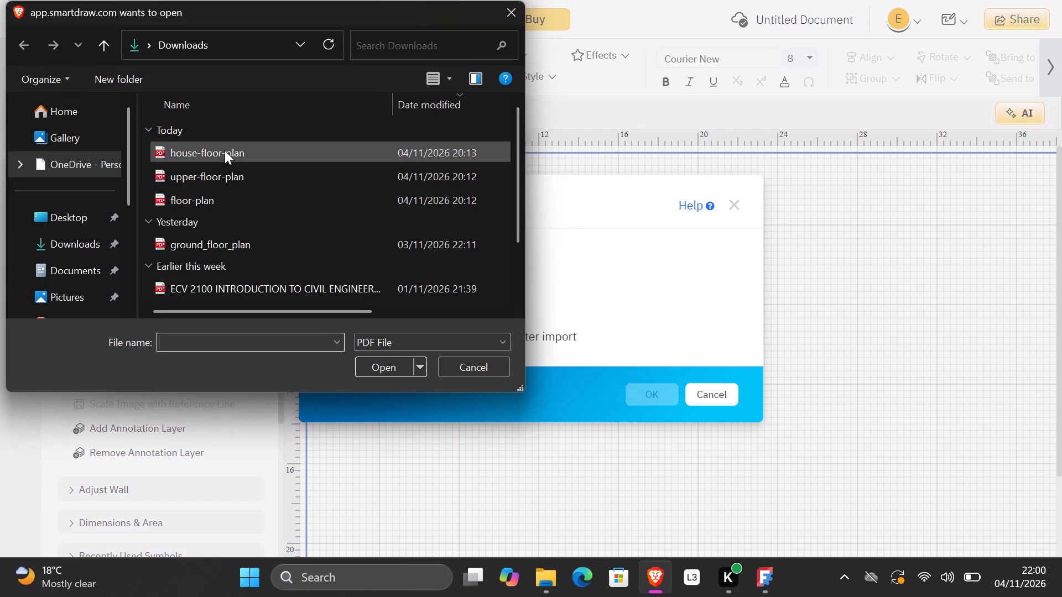
click(229, 148)
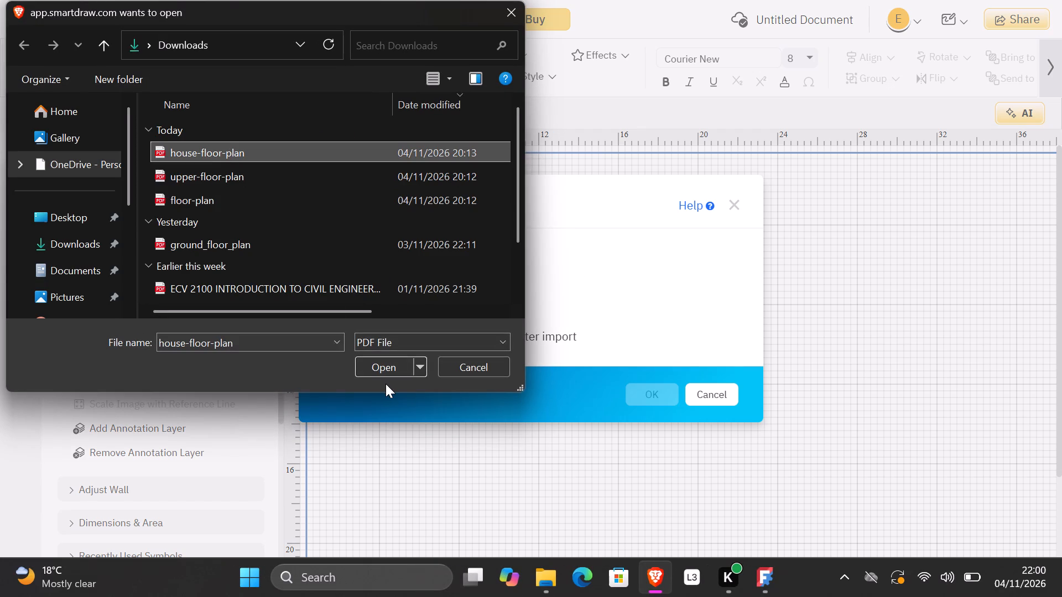
click(389, 373)
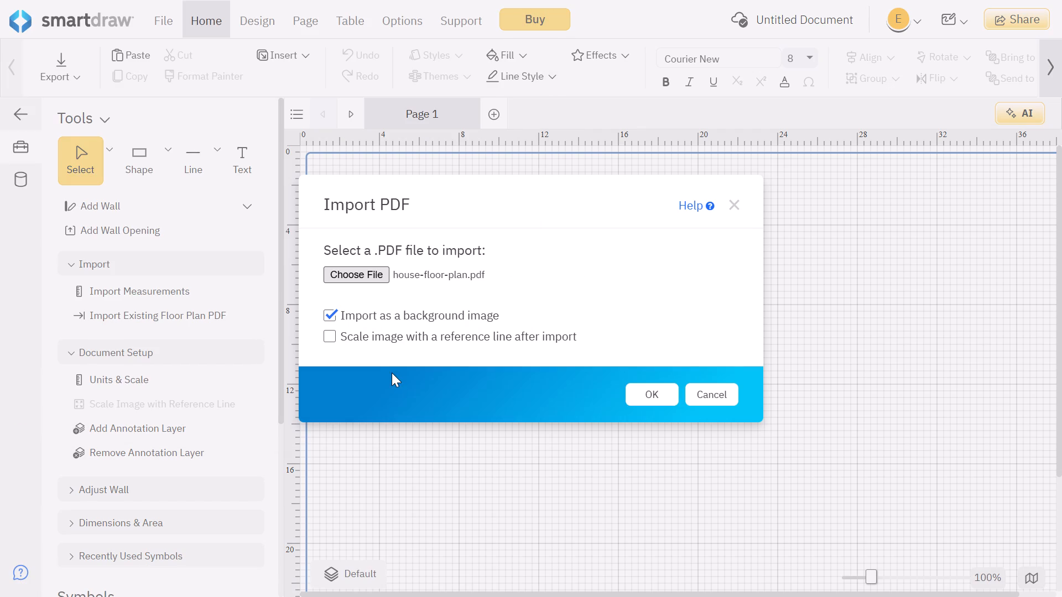
click(638, 395)
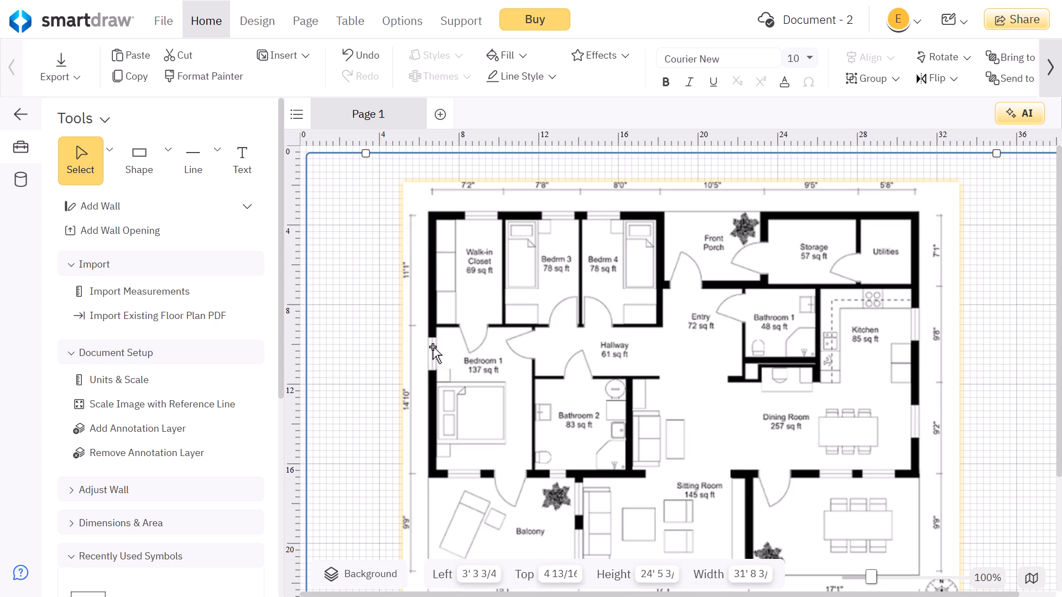
Examine the imported house floor plan's rooms, walls, dimensions and title block, finishing at 135% magnification.
scroll(437, 350, down, 1)
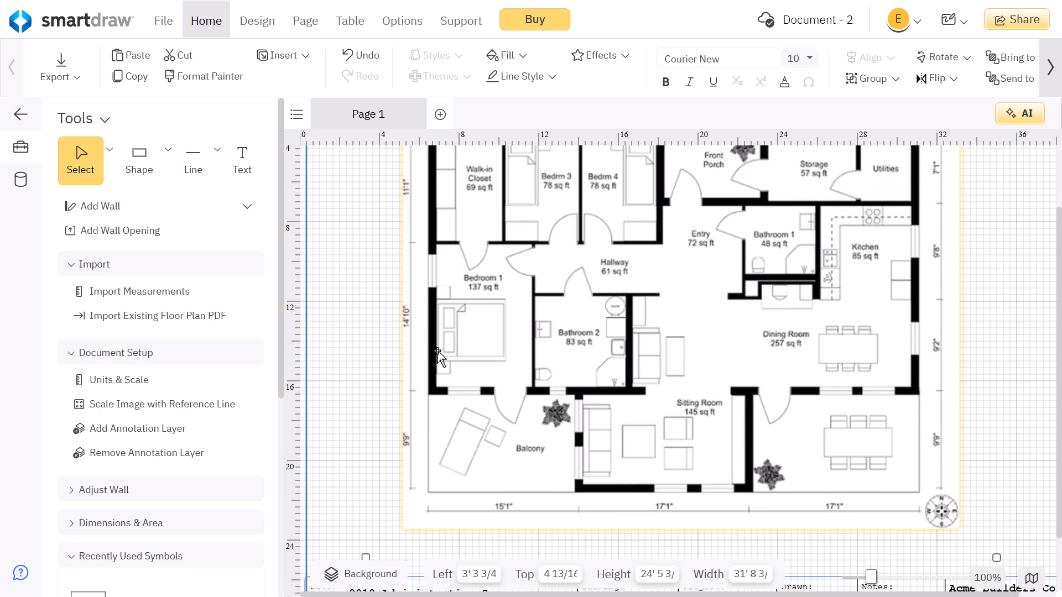
scroll(437, 350, up, 1)
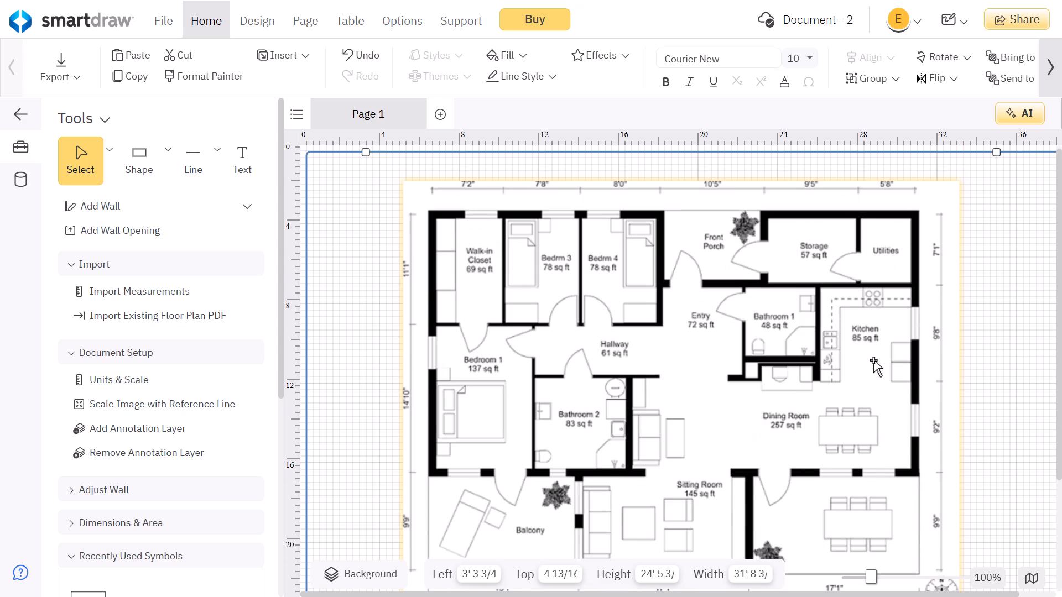
scroll(858, 380, up, 14)
middle_click(851, 378)
scroll(852, 378, up, 2)
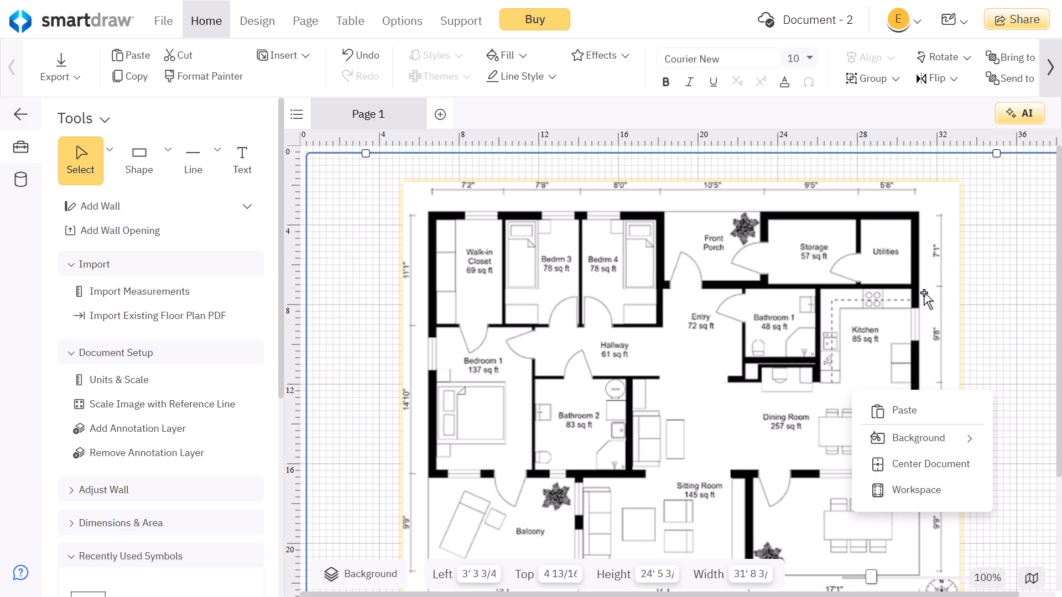
click(1017, 236)
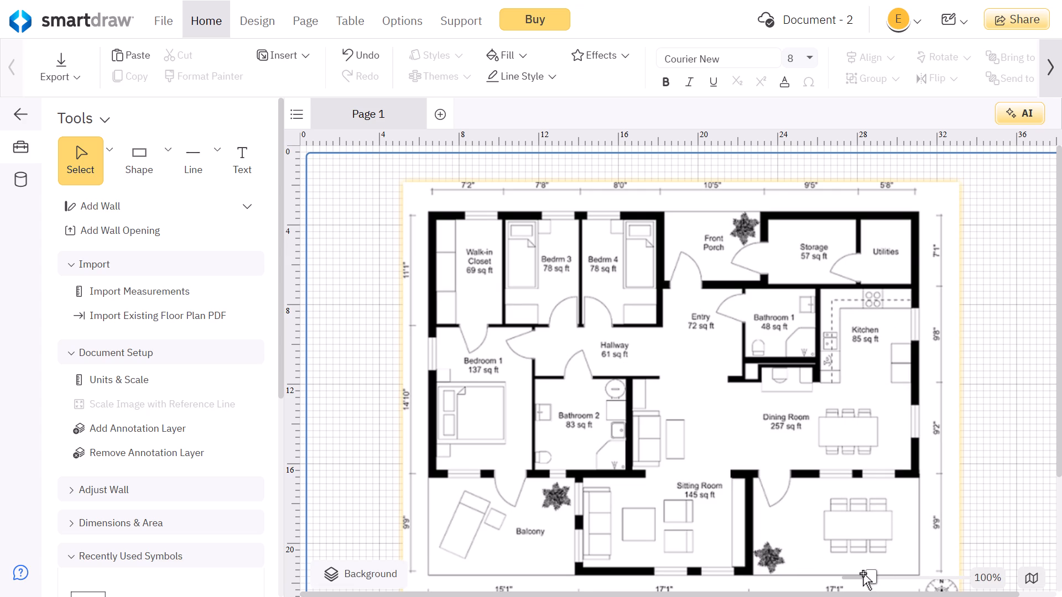
scroll(910, 511, down, 3)
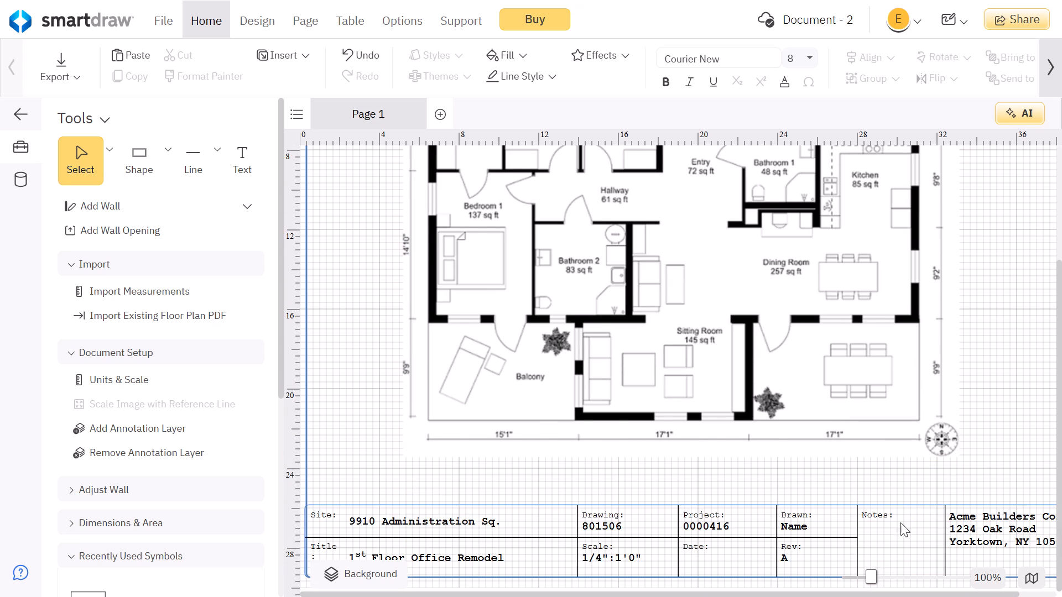
drag(867, 572, 913, 583)
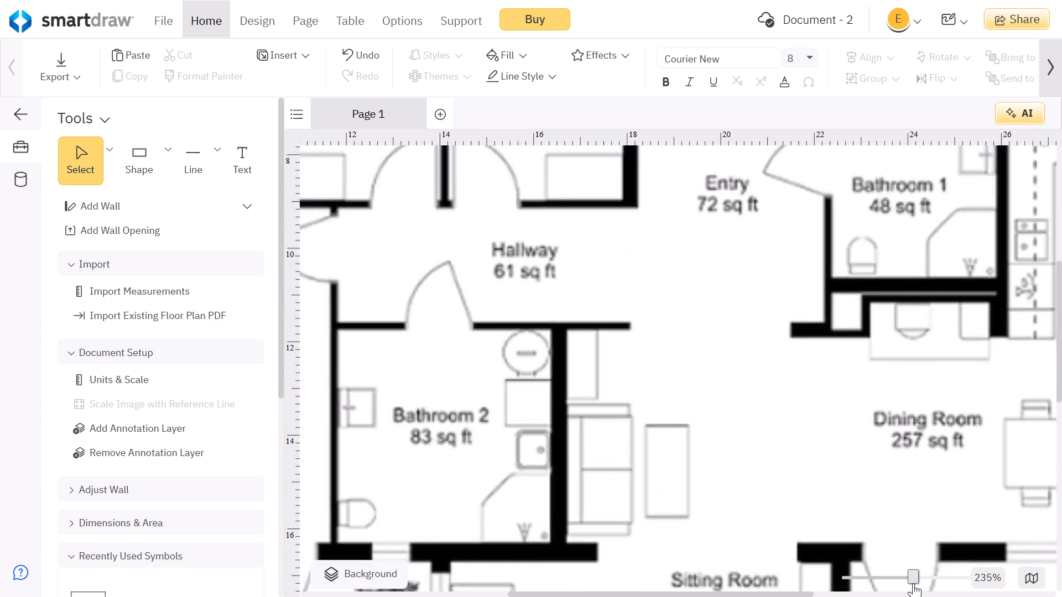
drag(913, 583, 867, 580)
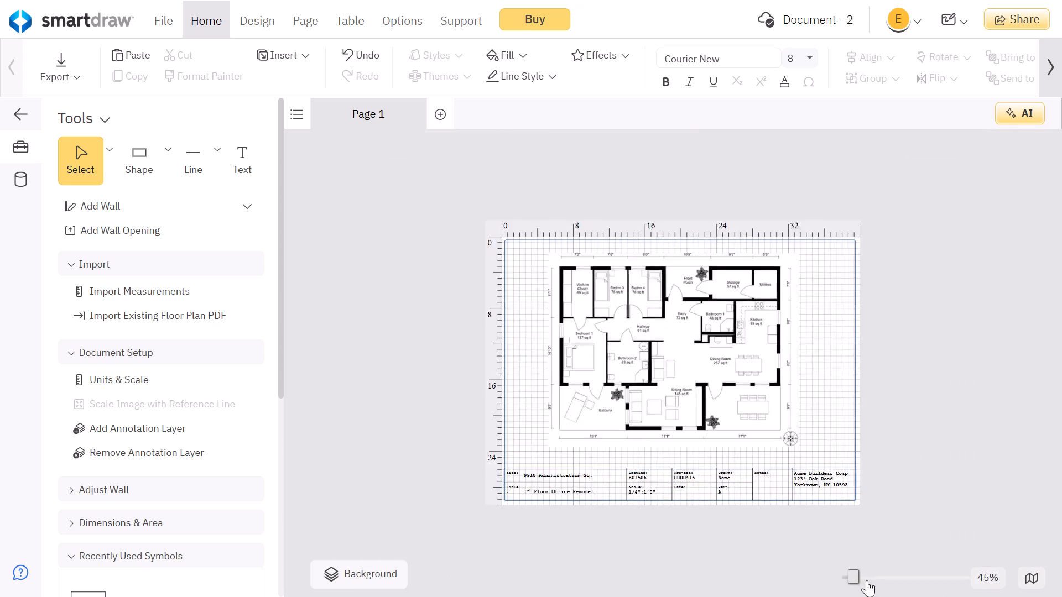
drag(867, 580, 868, 578)
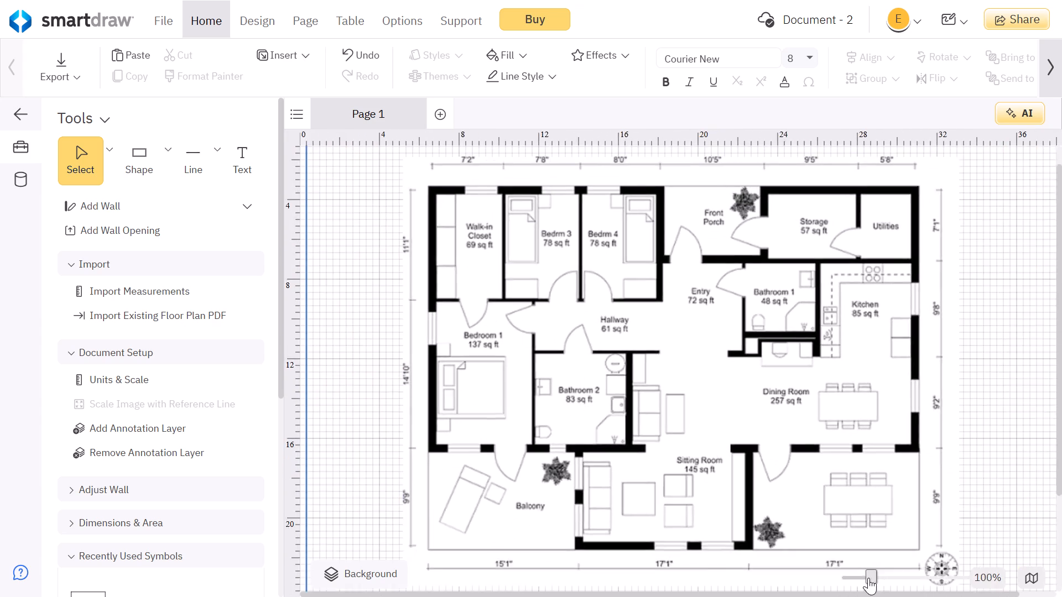
drag(868, 578, 882, 586)
scroll(534, 418, up, 2)
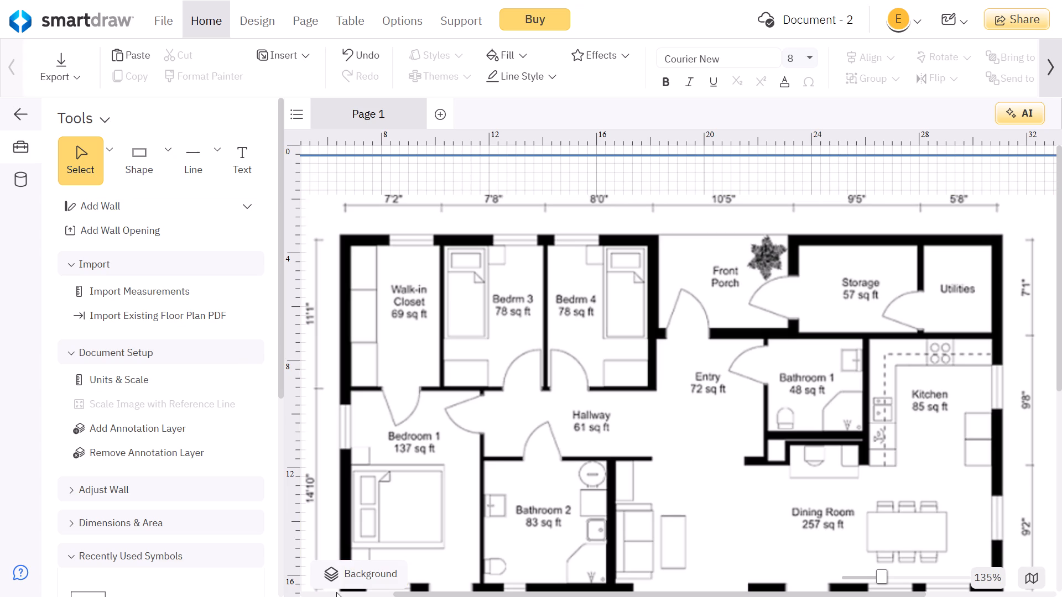
Open the layer manager and review the Default, Annotation and Background layer settings.
click(340, 576)
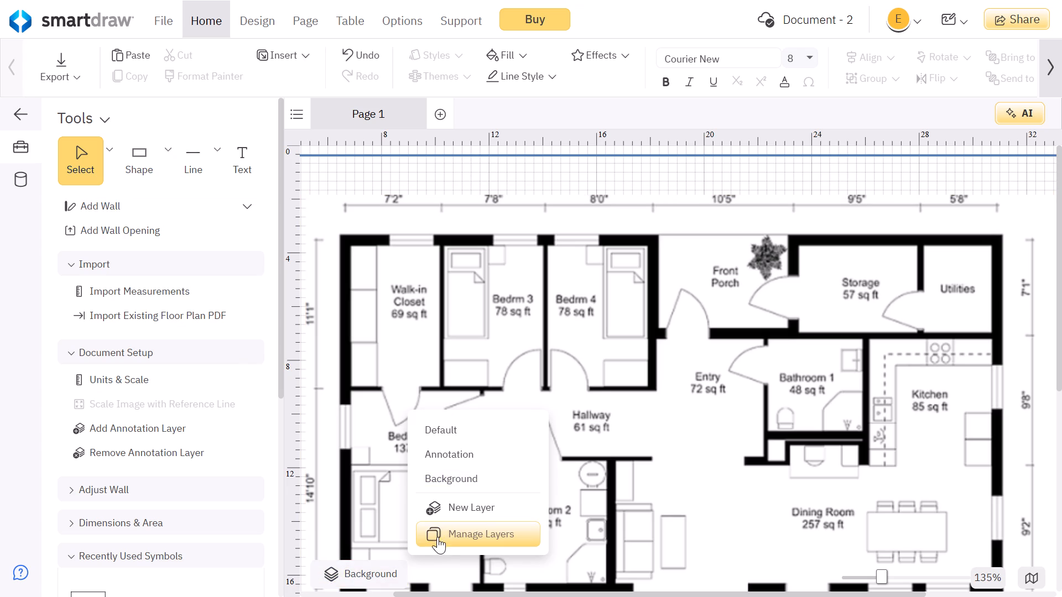
click(445, 542)
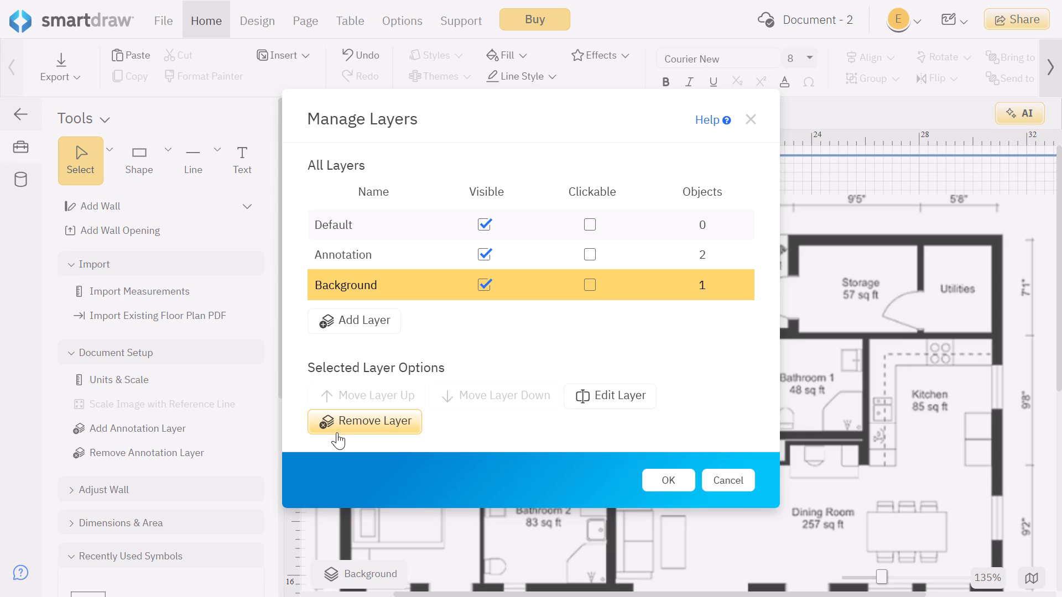
scroll(337, 432, down, 2)
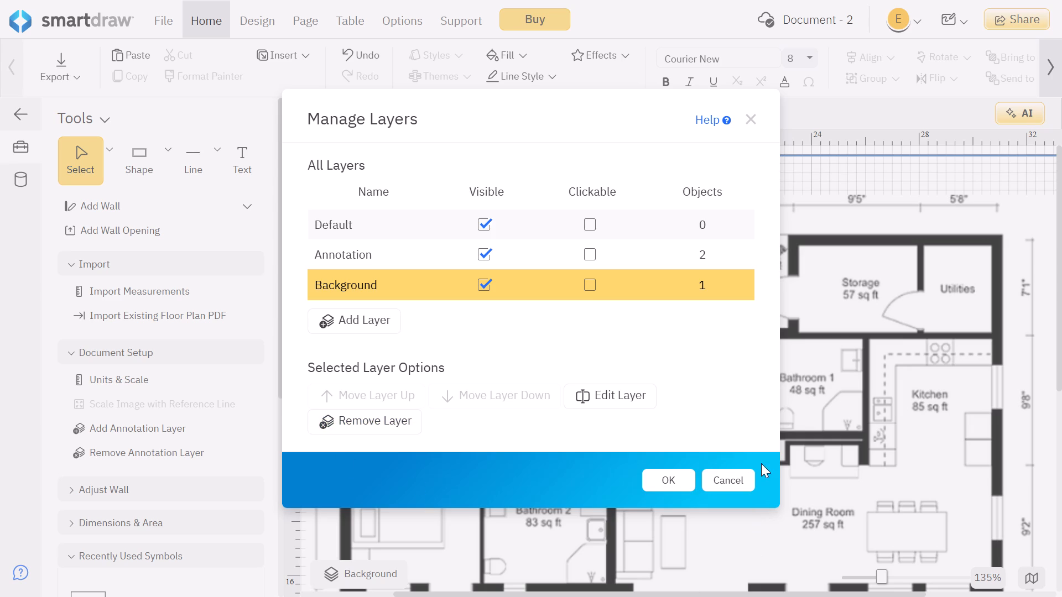
Leave full-screen mode and switch to the FreeCAD 1.1.4 Setup window to check the installation.
click(527, 76)
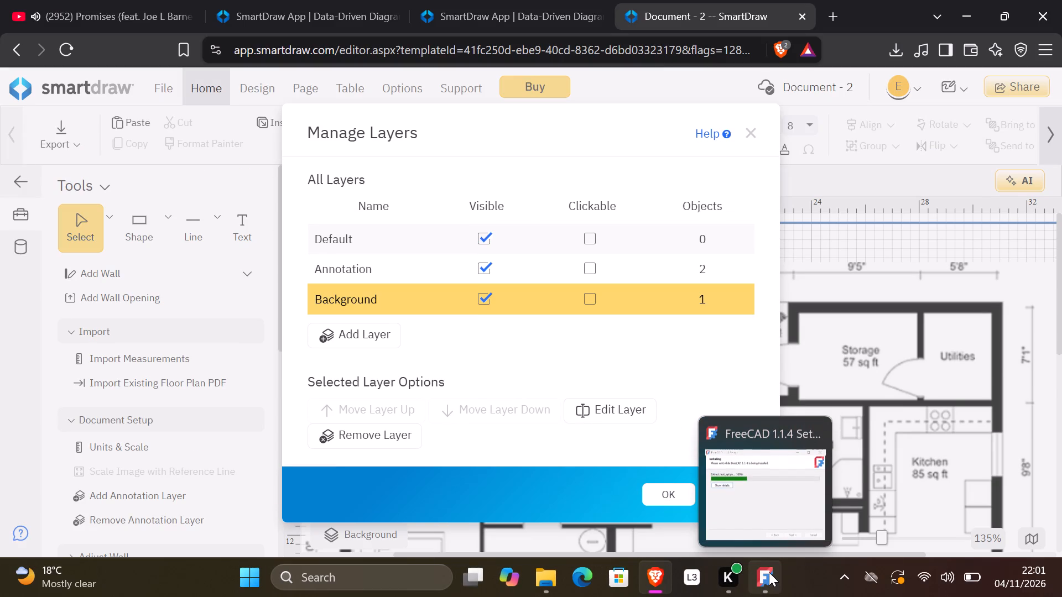
click(782, 525)
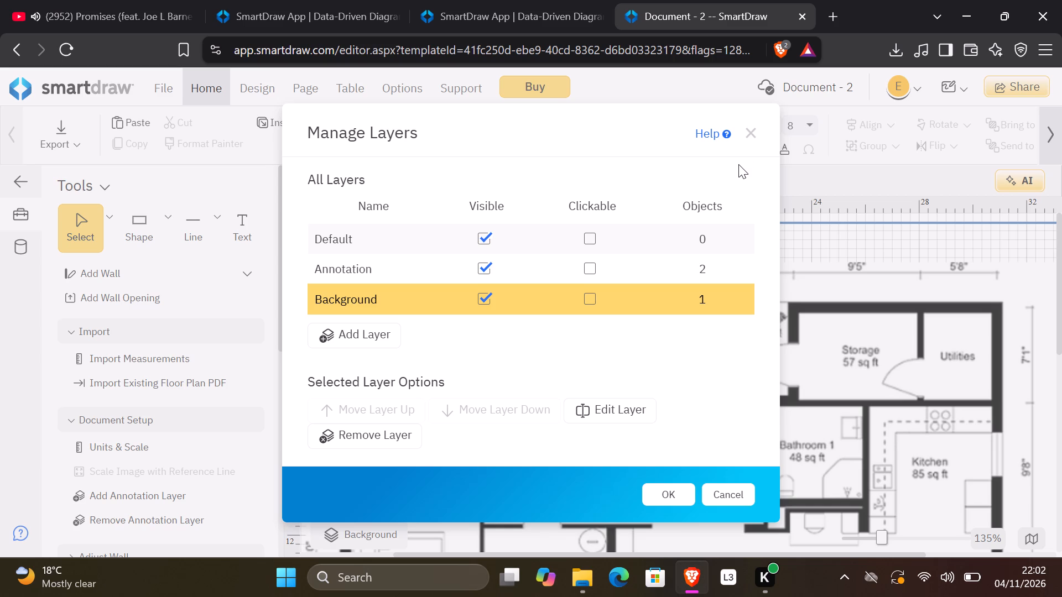
Minimise the browser to reach the desktop and the Downloads folder window.
click(975, 0)
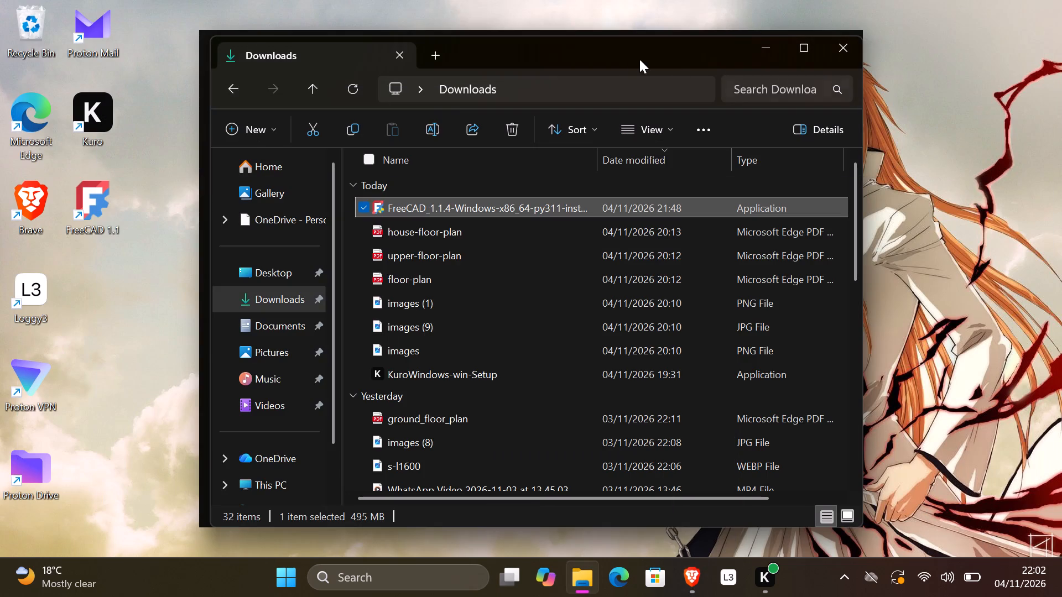